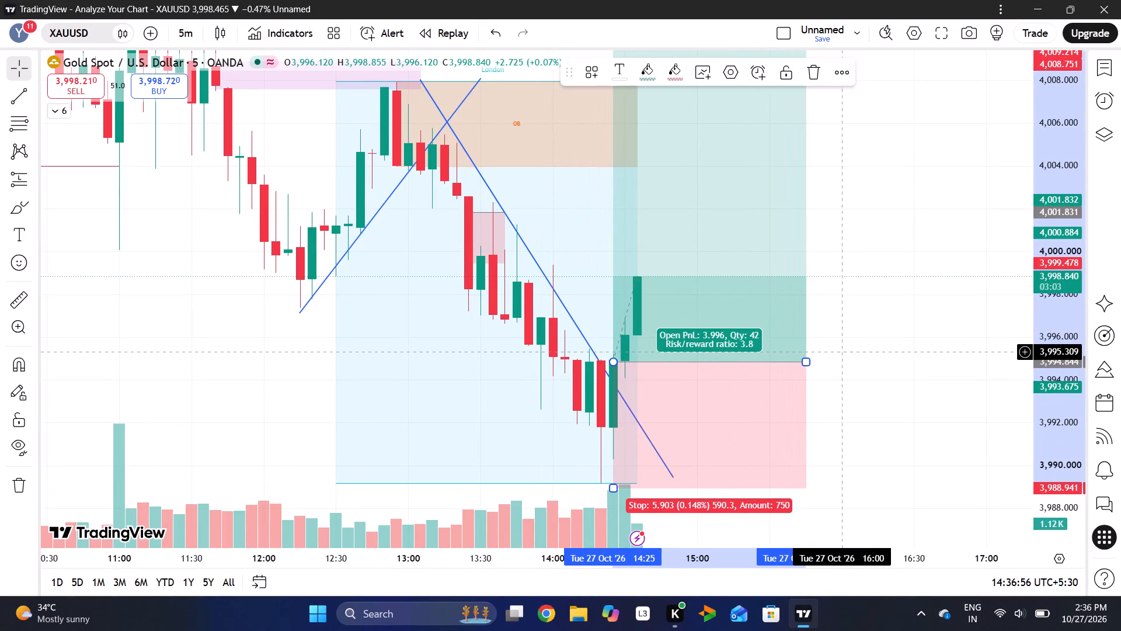
Extend the long position's end time to 16:00 on Tue 27 Oct '26.
left_click_drag(807, 363, 840, 365)
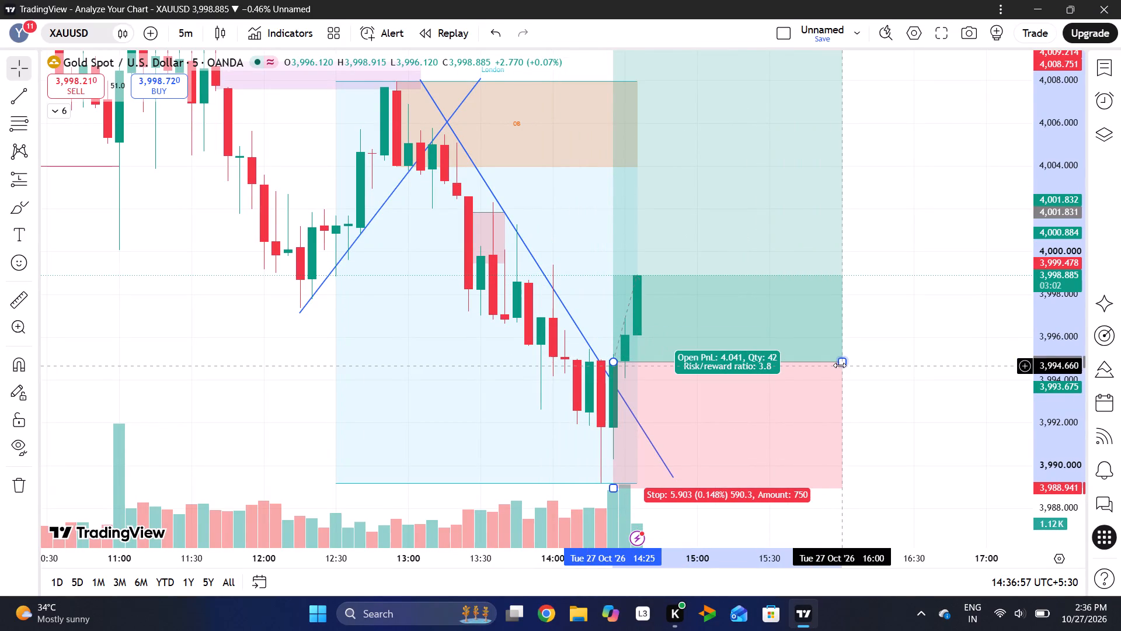
left_click(955, 333)
Examine the XAUUSD 5-minute price action around the long position, from its stop to the target near the upper zone.
left_click_drag(1043, 228, 1040, 365)
left_click_drag(934, 328, 818, 335)
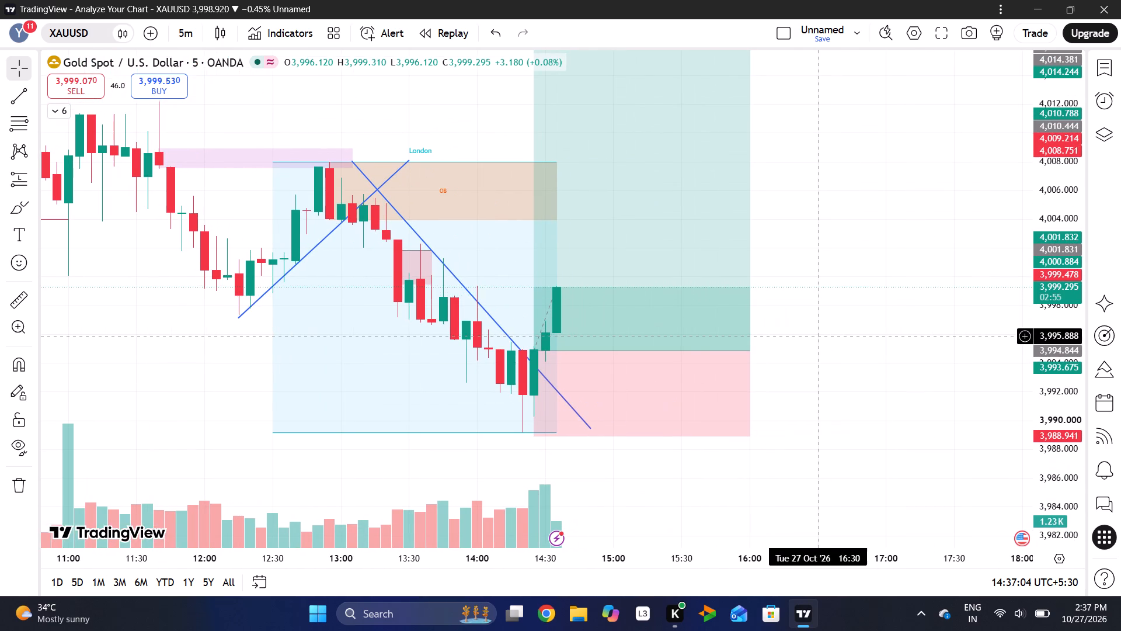
scroll(795, 317, "left", 1)
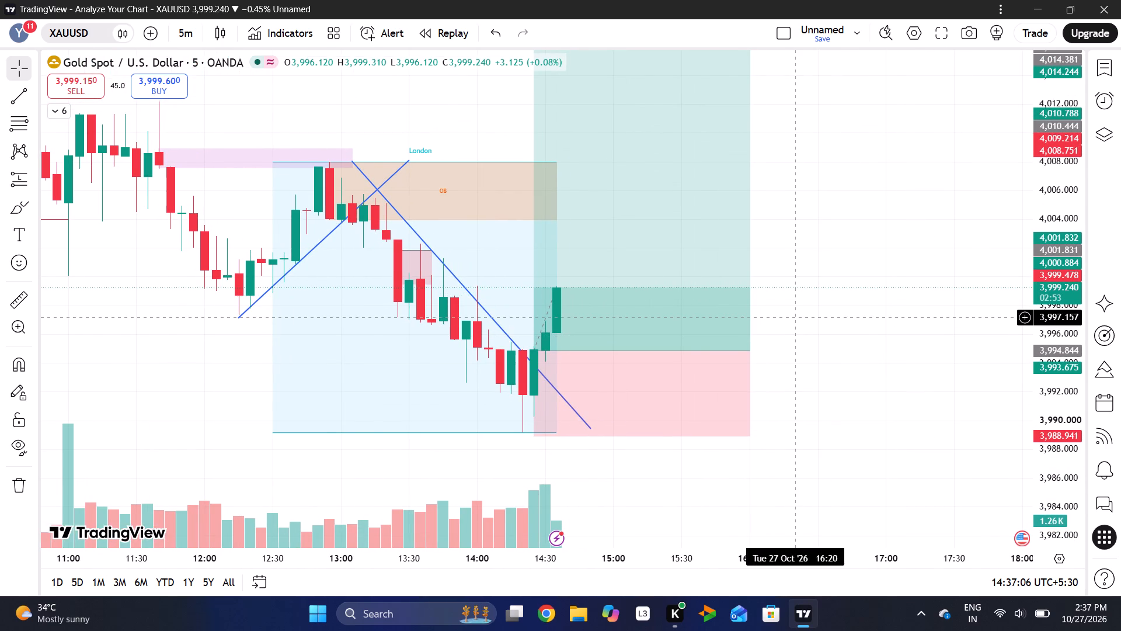
left_click_drag(1060, 180, 1052, 265)
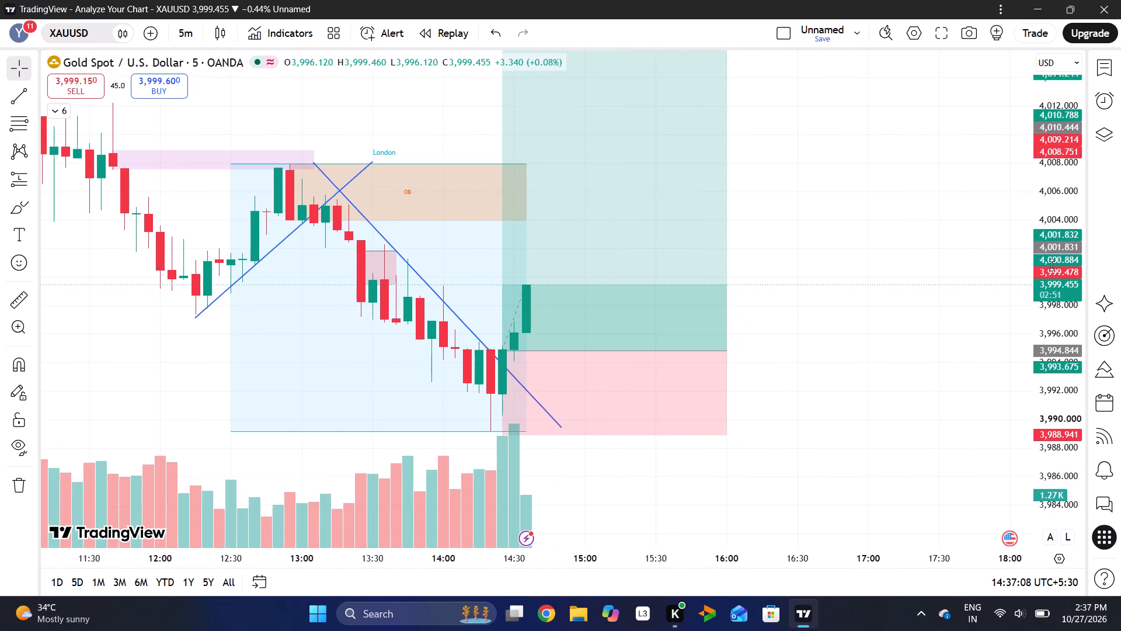
left_click_drag(1052, 265, 1031, 345)
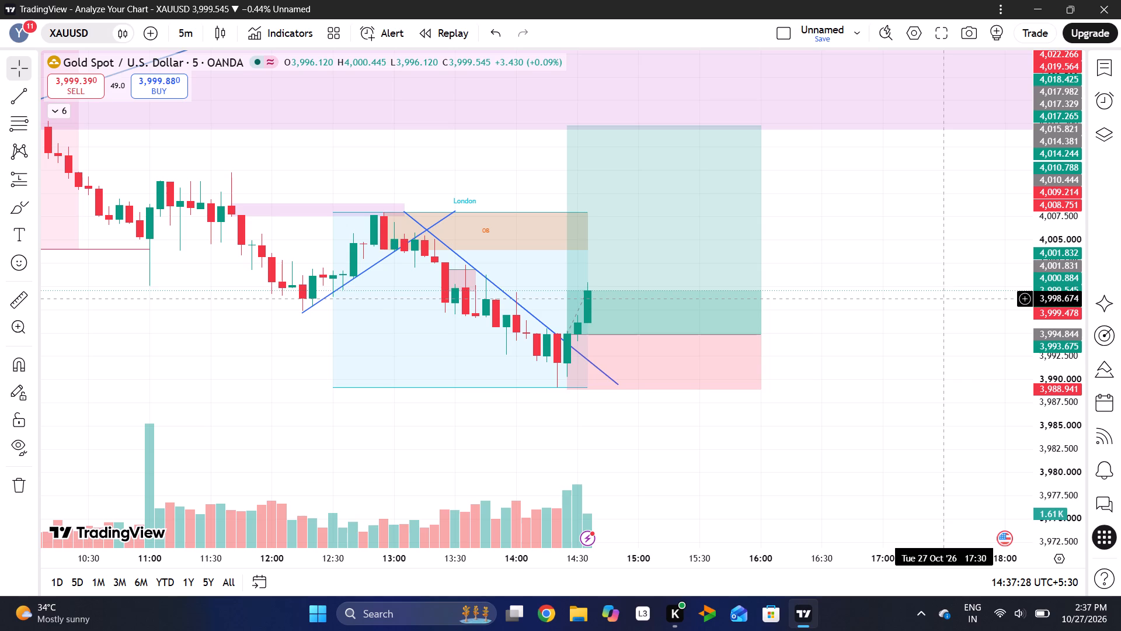
left_click(944, 298)
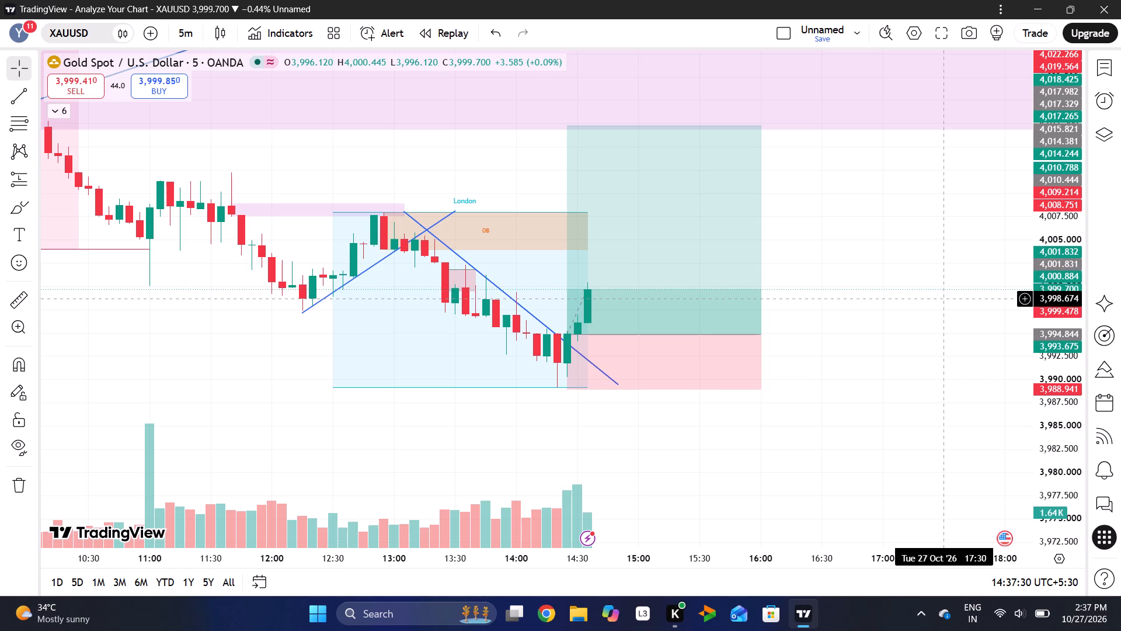
left_click_drag(908, 272, 758, 290)
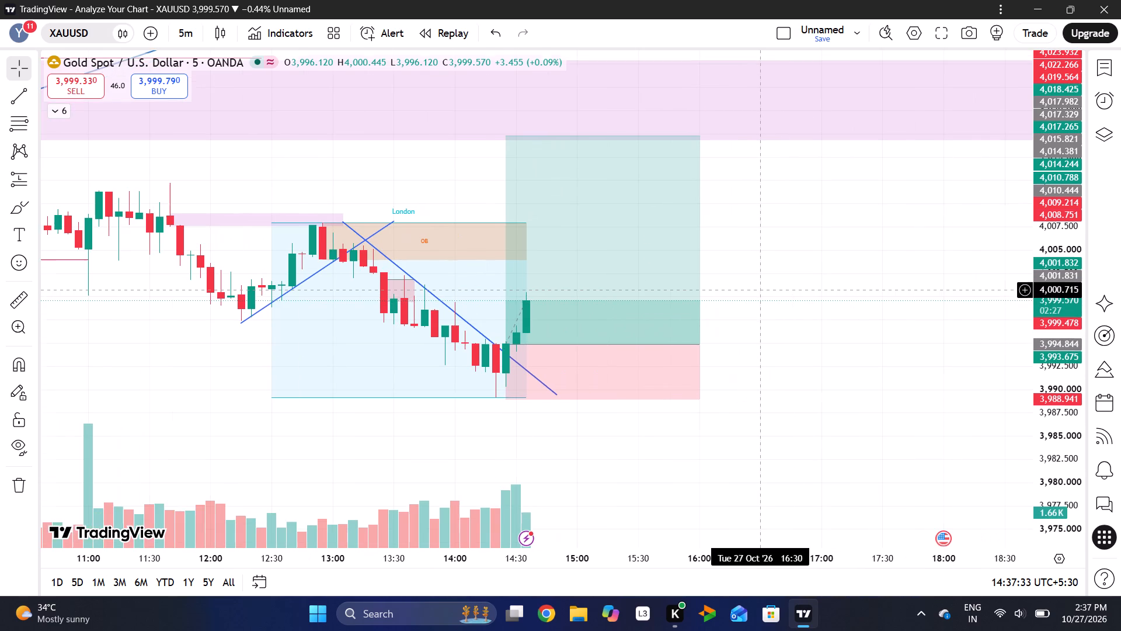
left_click_drag(1064, 383, 1060, 283)
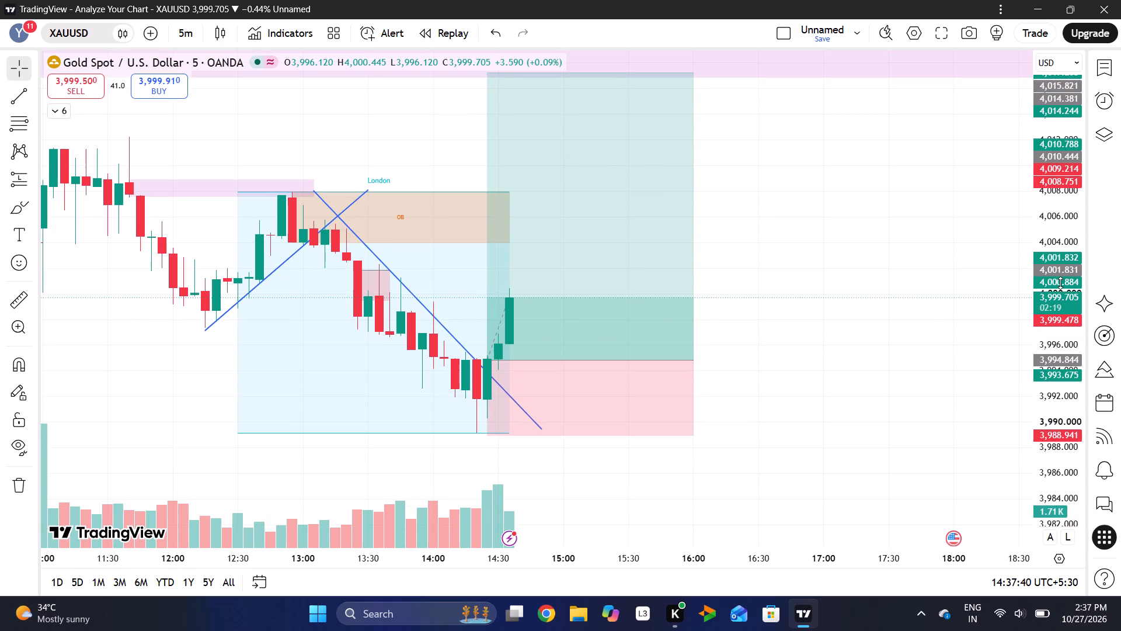
Switch the chart to the Nifty 50 Index and view its 5-minute price action.
key("space")
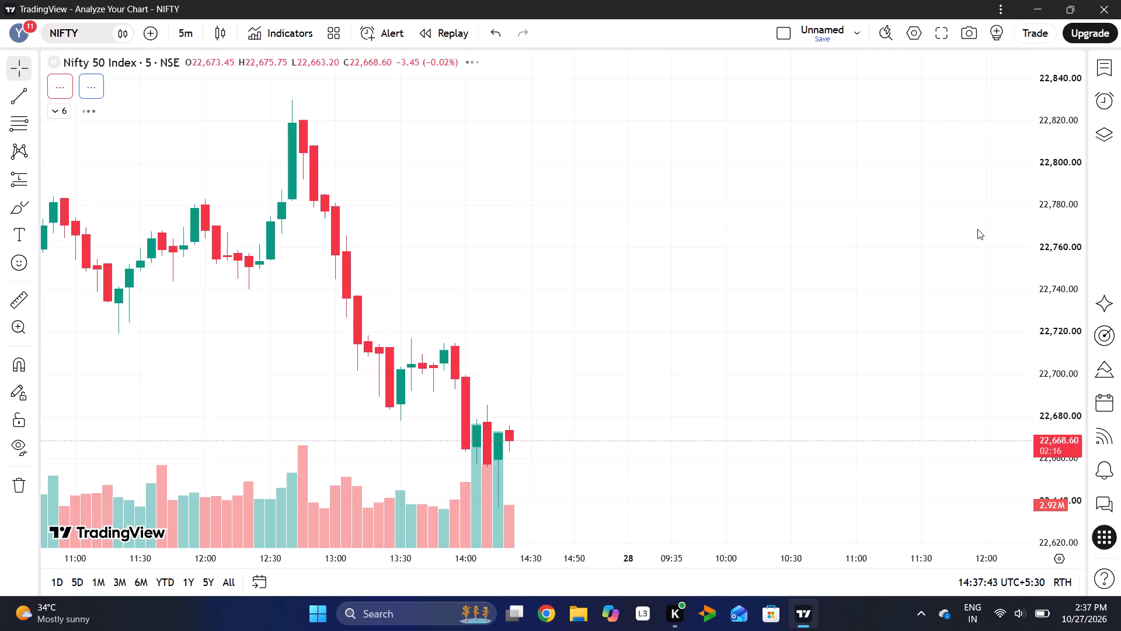
scroll(568, 371, "up", 1)
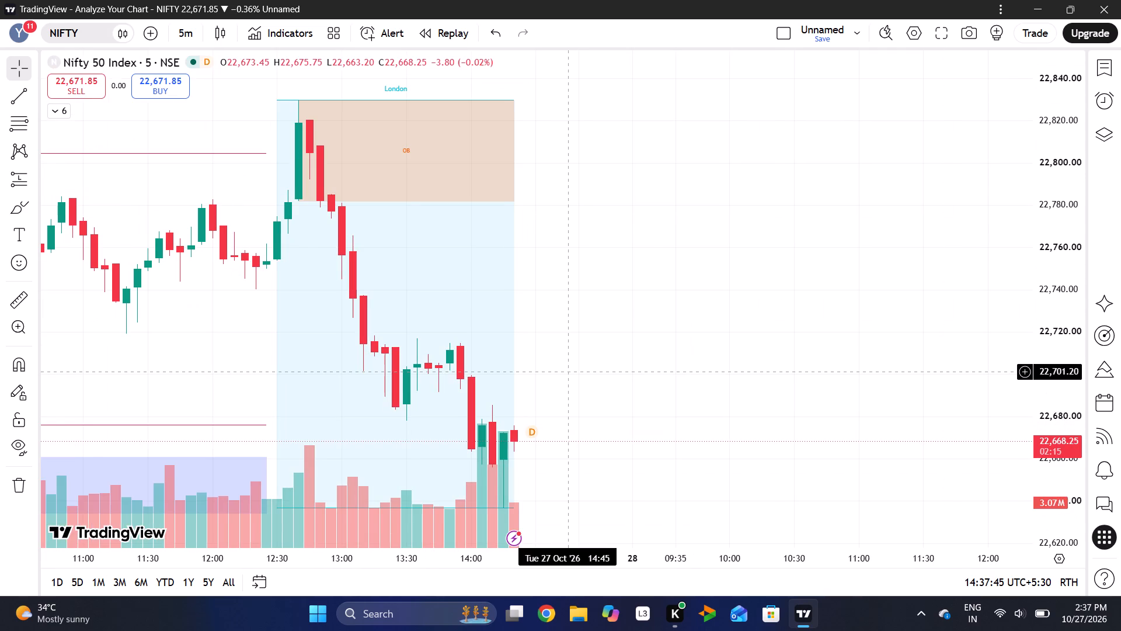
Switch the chart symbol back to XAUUSD.
left_click(65, 30)
key("space")
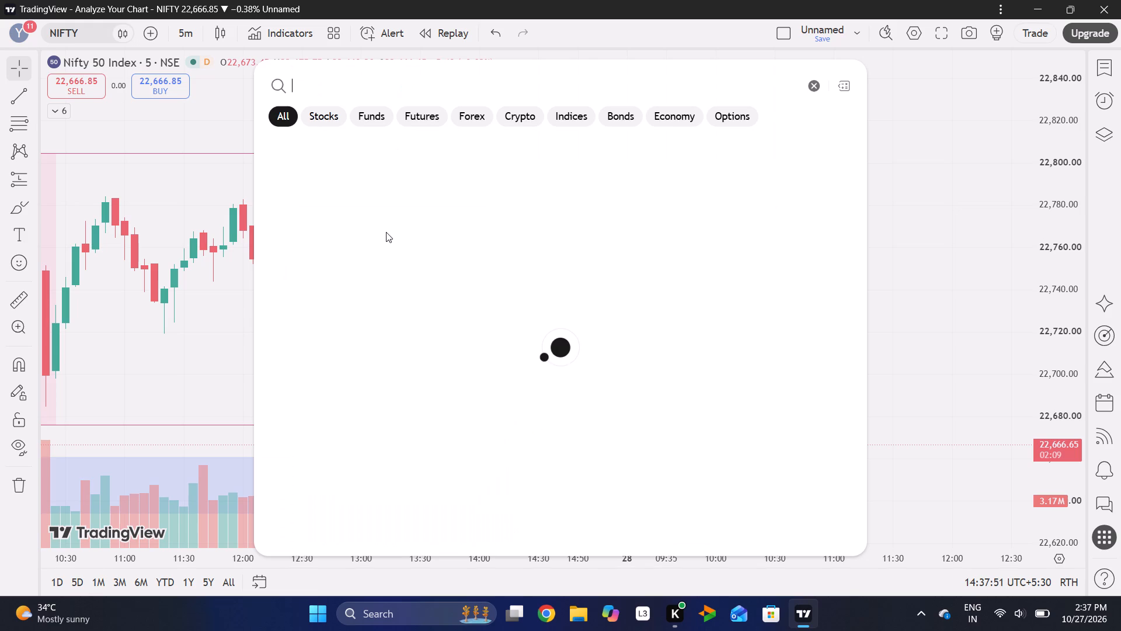
left_click(489, 160)
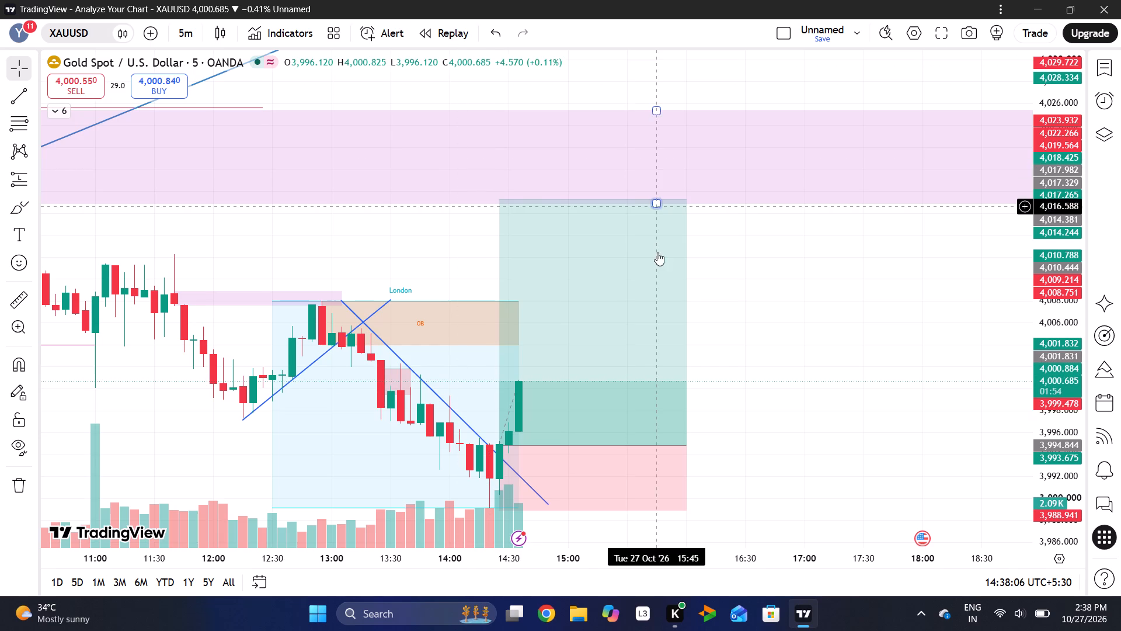
Draw an Elliott impulse wave (1-2-3-4-5) from about 3,995.1 at the long entry through 4,004.6, 3,995.2, 4,013.5 and 4,008.3 to 4,017.5.
scroll(710, 332, "left", 1)
left_click_drag(710, 332, 747, 315)
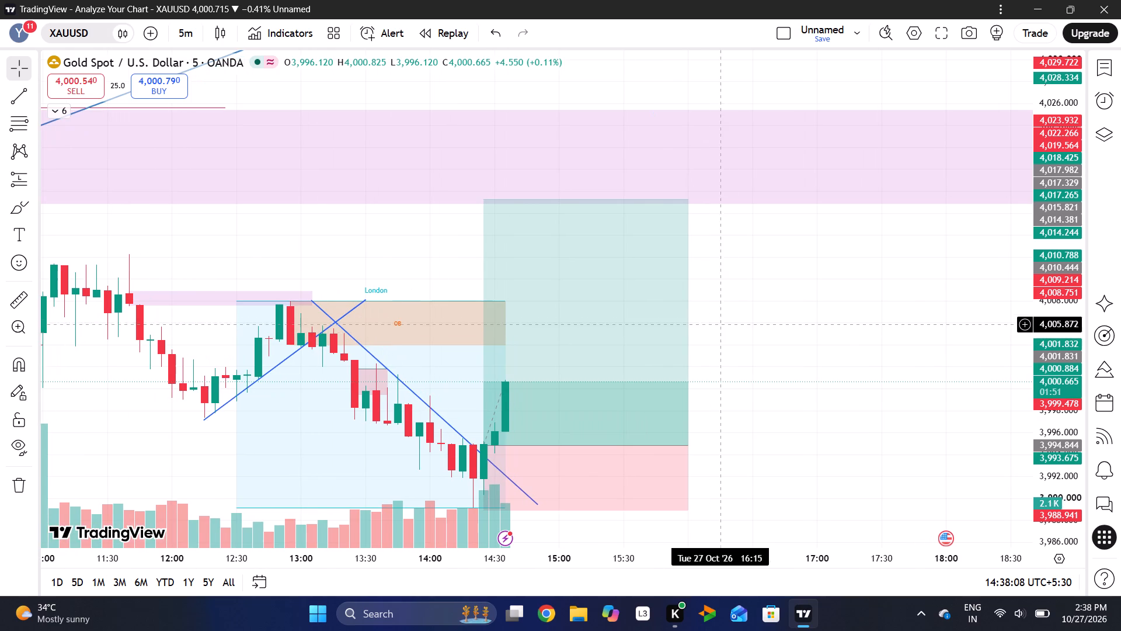
left_click_drag(747, 315, 800, 274)
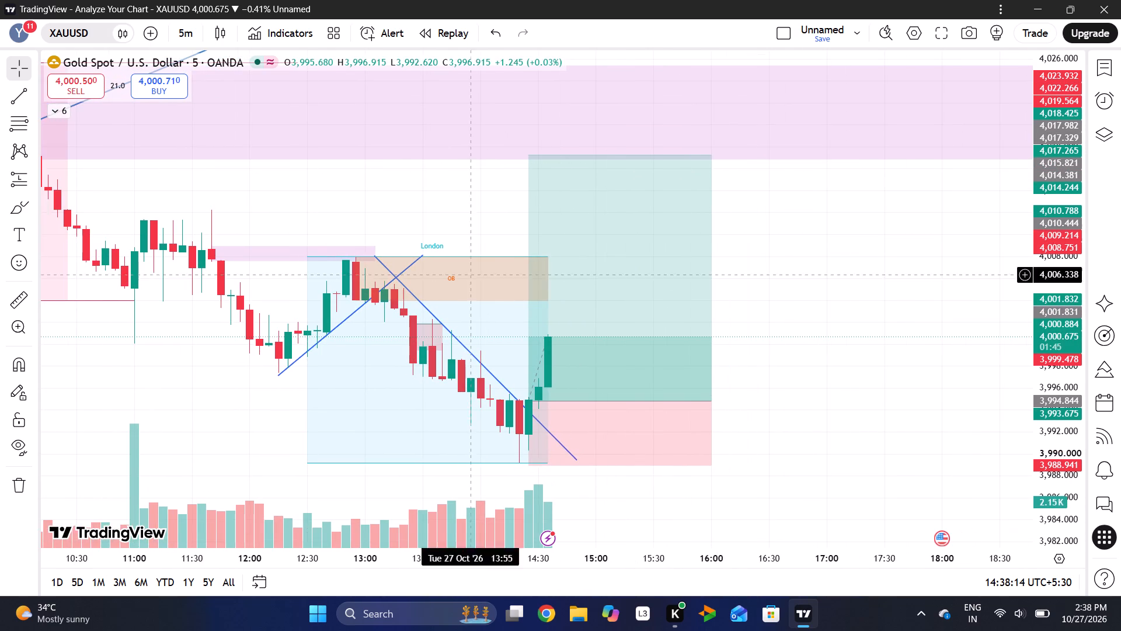
left_click_drag(1049, 408, 1028, 299)
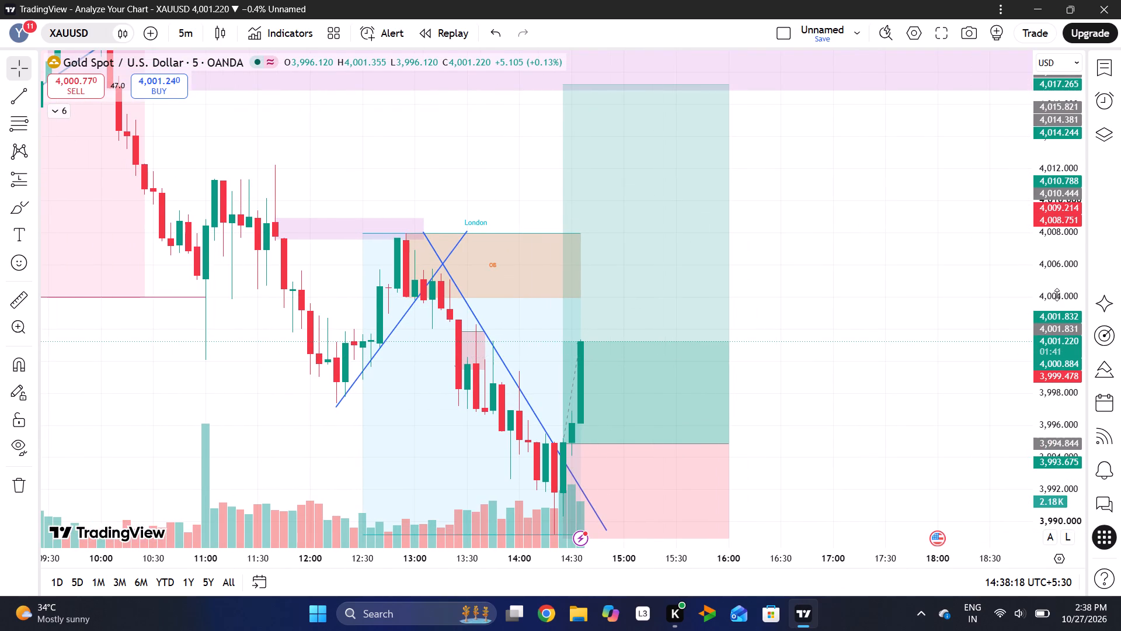
left_click_drag(1057, 294, 1045, 422)
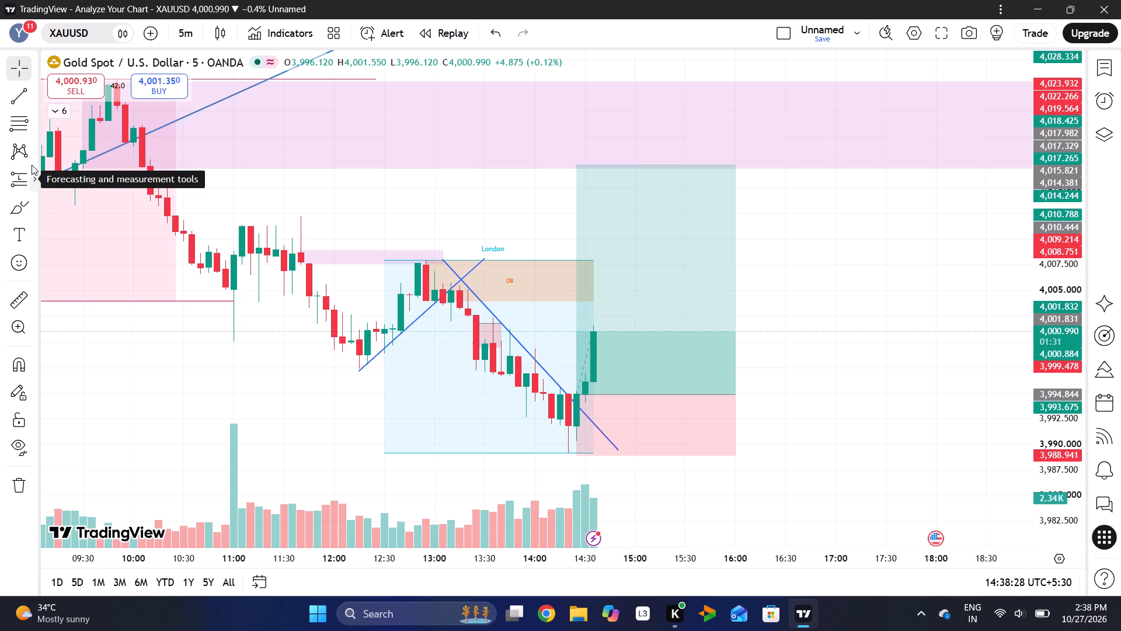
left_click_drag(37, 158, 36, 150)
left_click(36, 150)
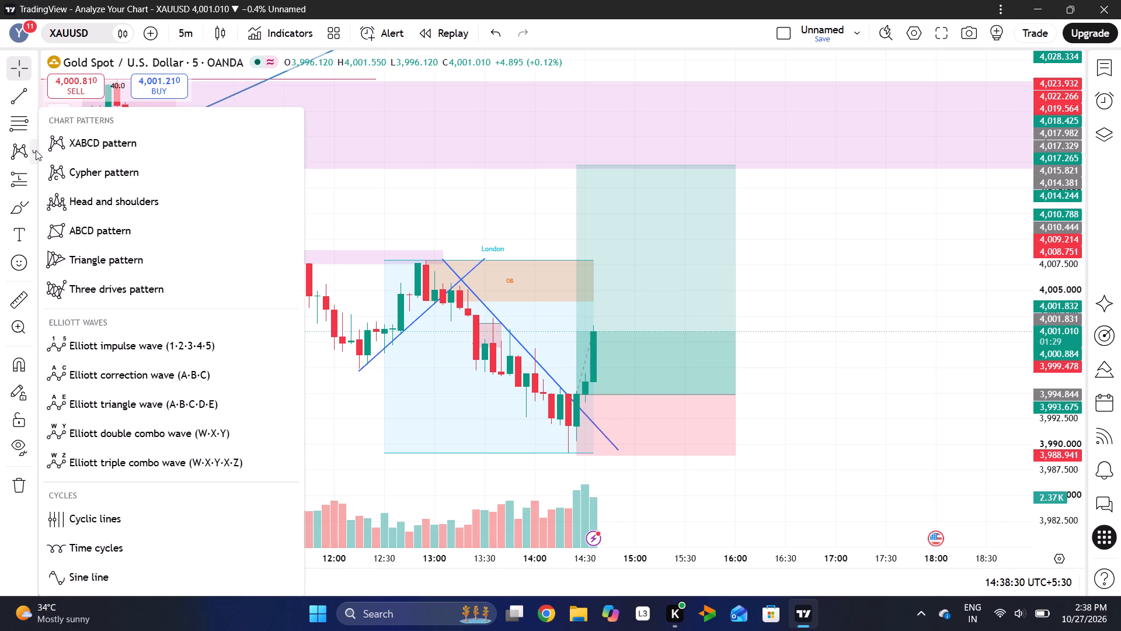
left_click(36, 150)
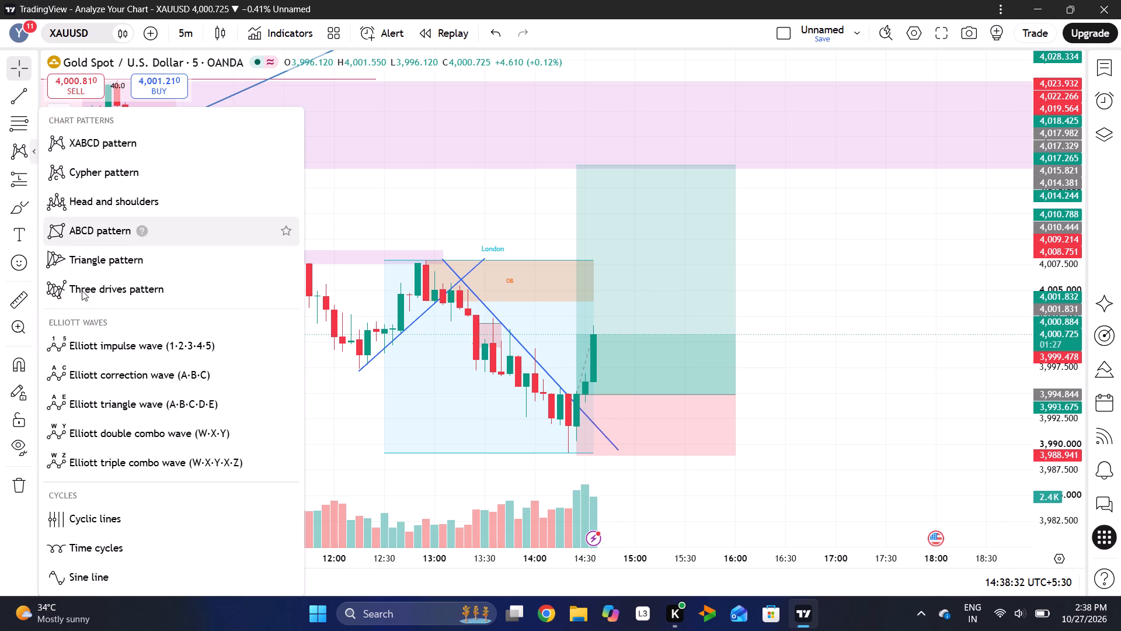
left_click(76, 339)
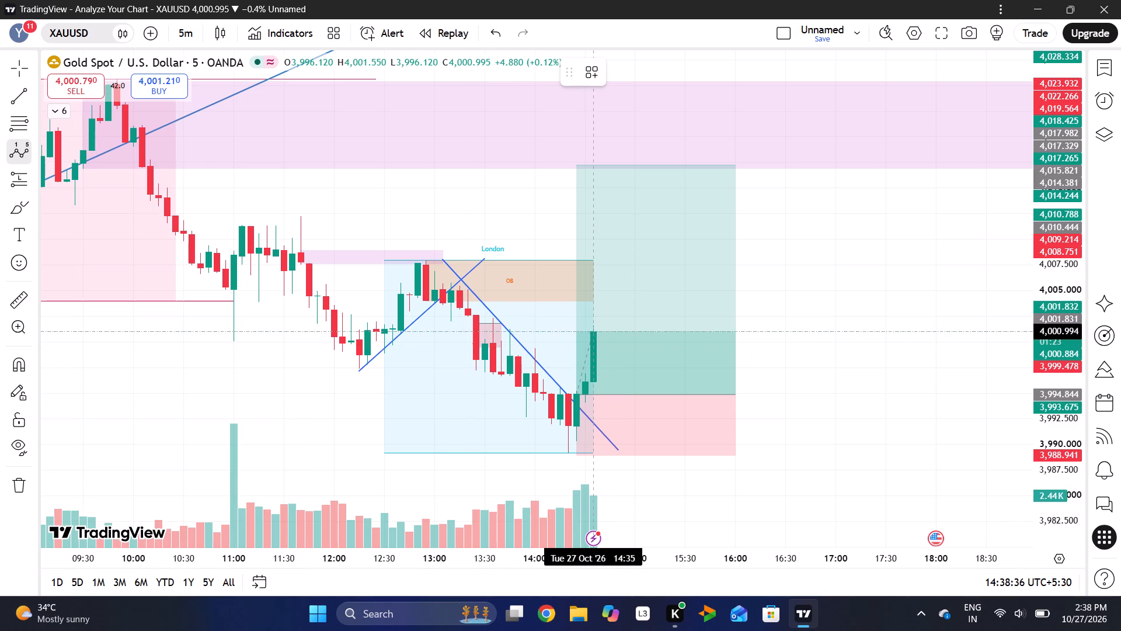
left_click(579, 392)
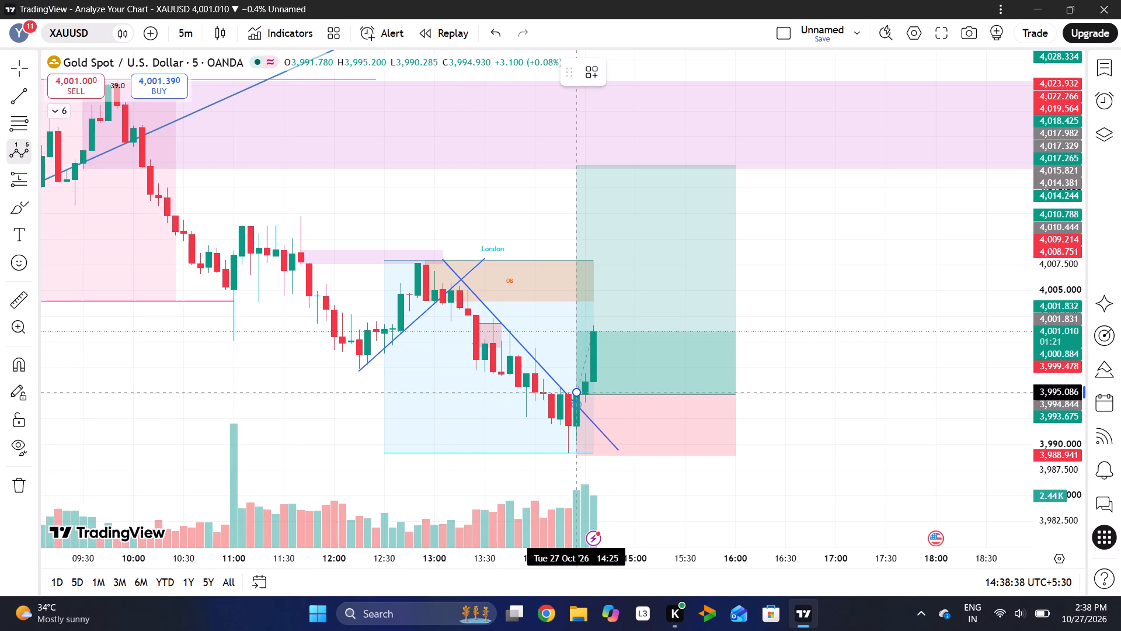
left_click(599, 294)
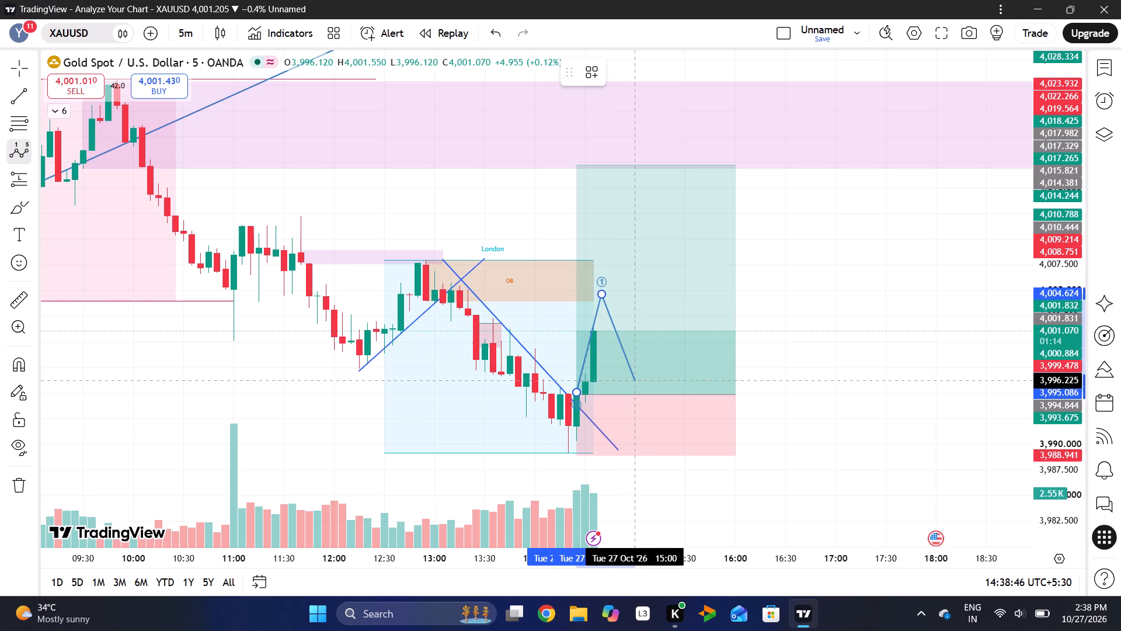
left_click(630, 391)
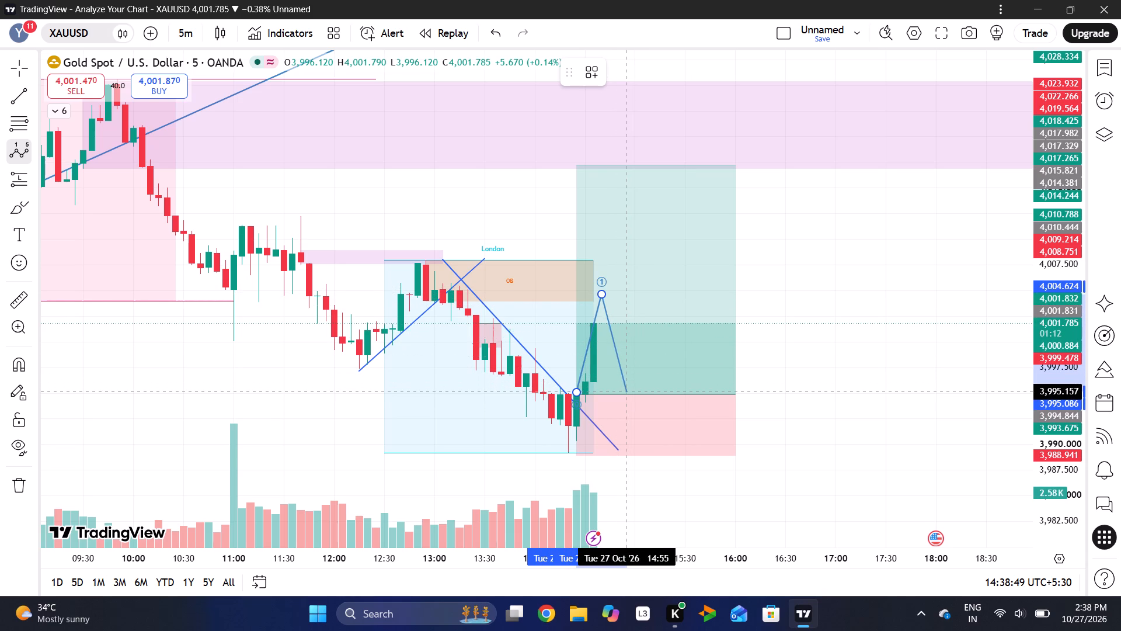
left_click(705, 203)
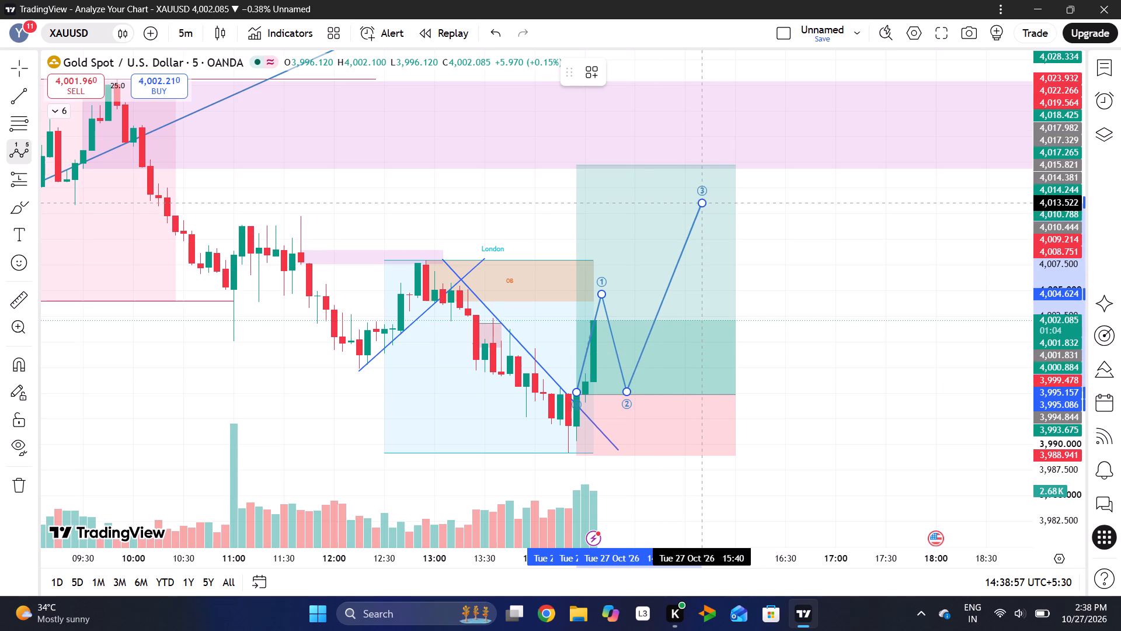
left_click(725, 256)
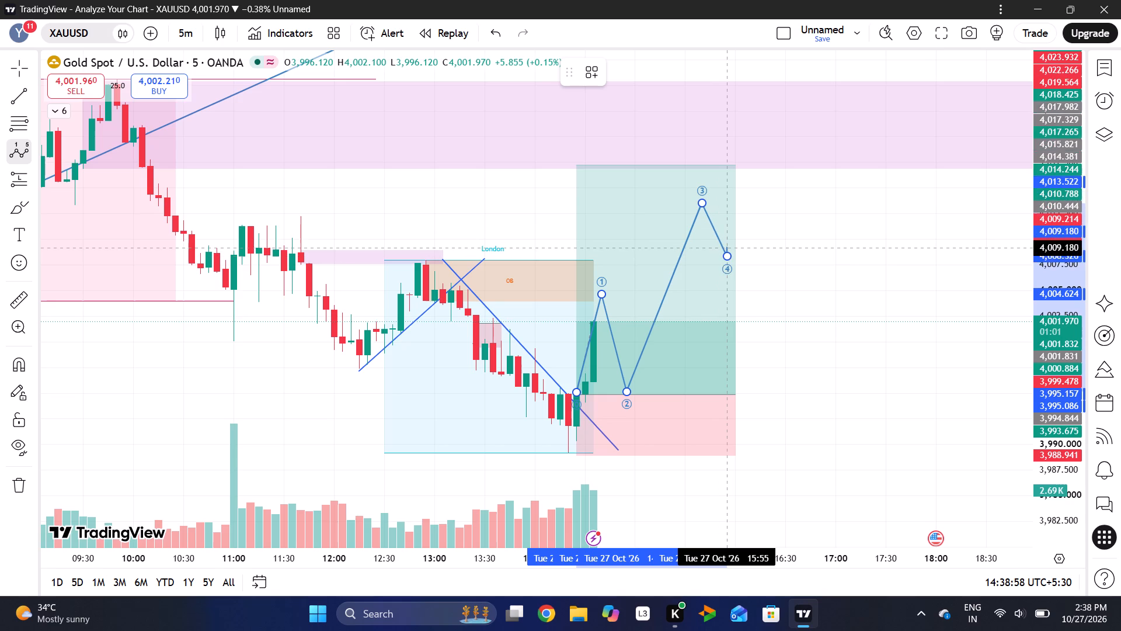
left_click(774, 162)
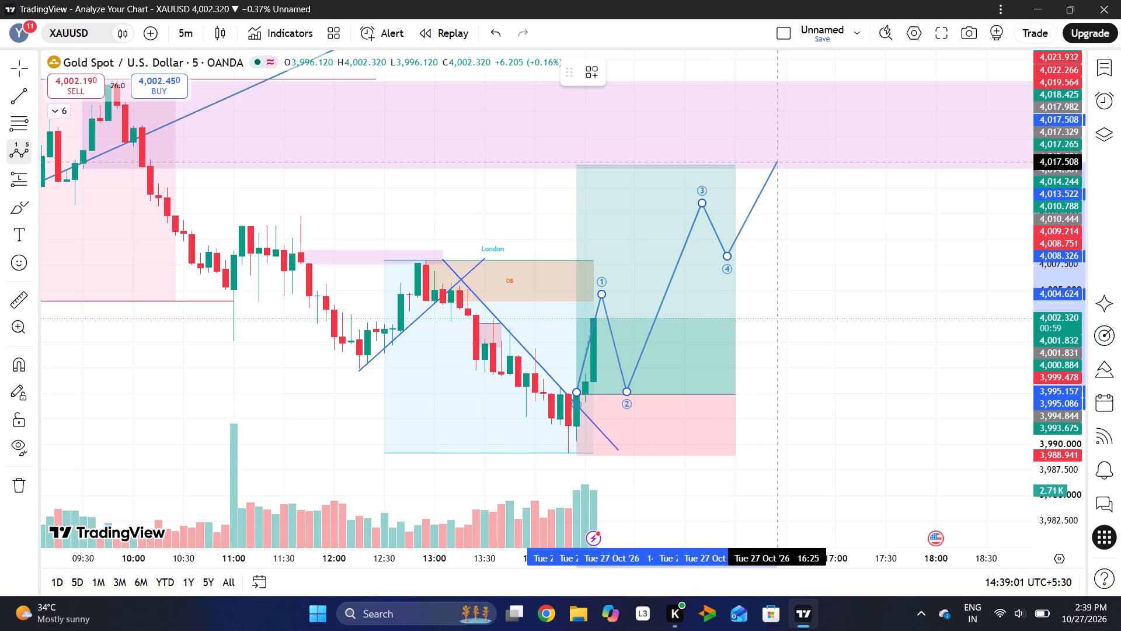
left_click(808, 312)
left_click(808, 312)
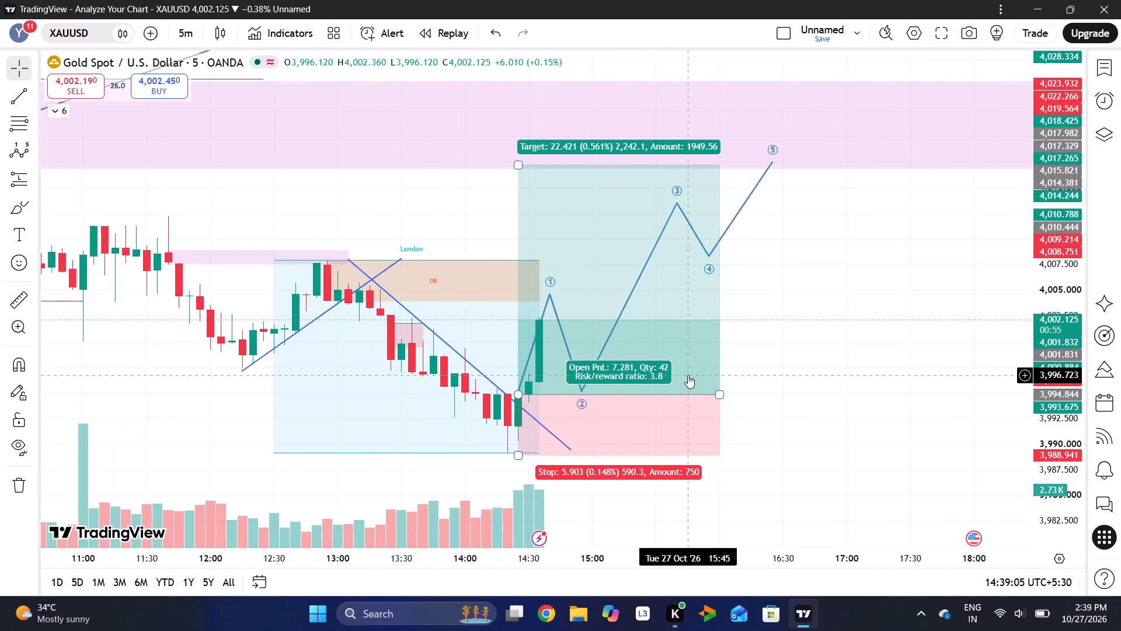
Move point 4 of the Elliott impulse wave down to about 4,005.17 at 16:00.
left_click(791, 382)
left_click_drag(791, 382, 864, 396)
left_click_drag(1056, 415, 1068, 266)
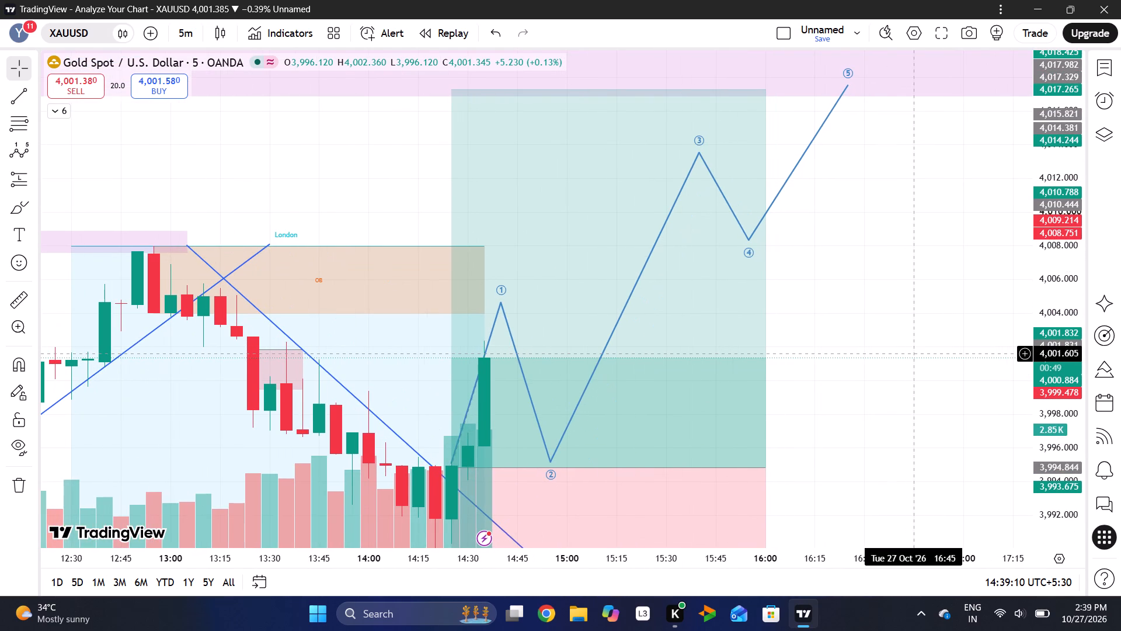
left_click_drag(914, 353, 944, 269)
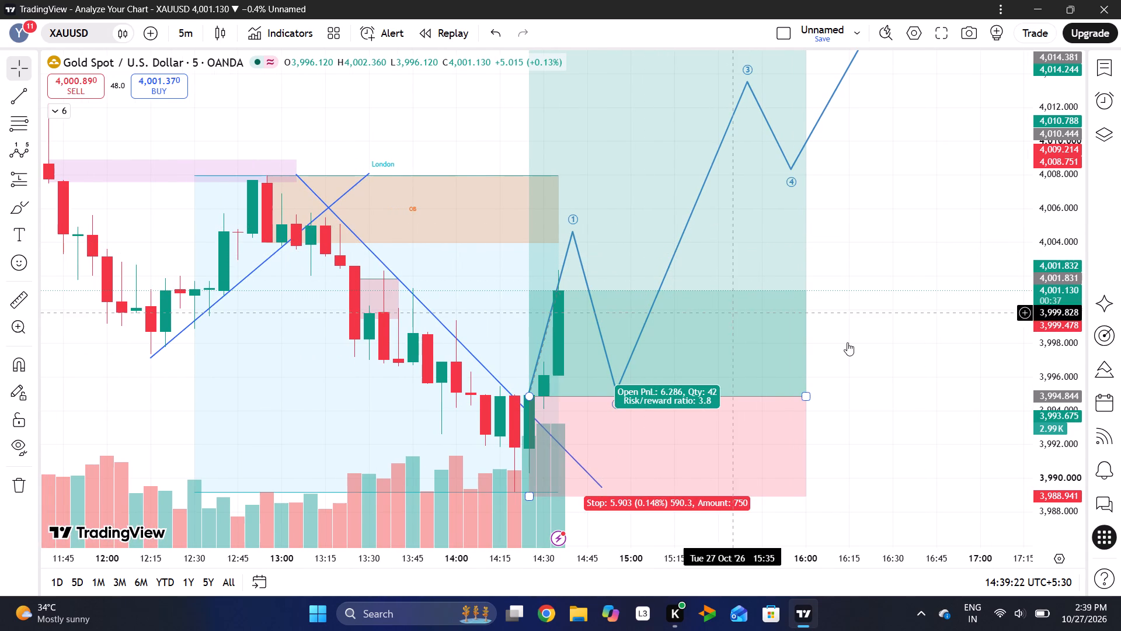
left_click_drag(1070, 237, 1050, 407)
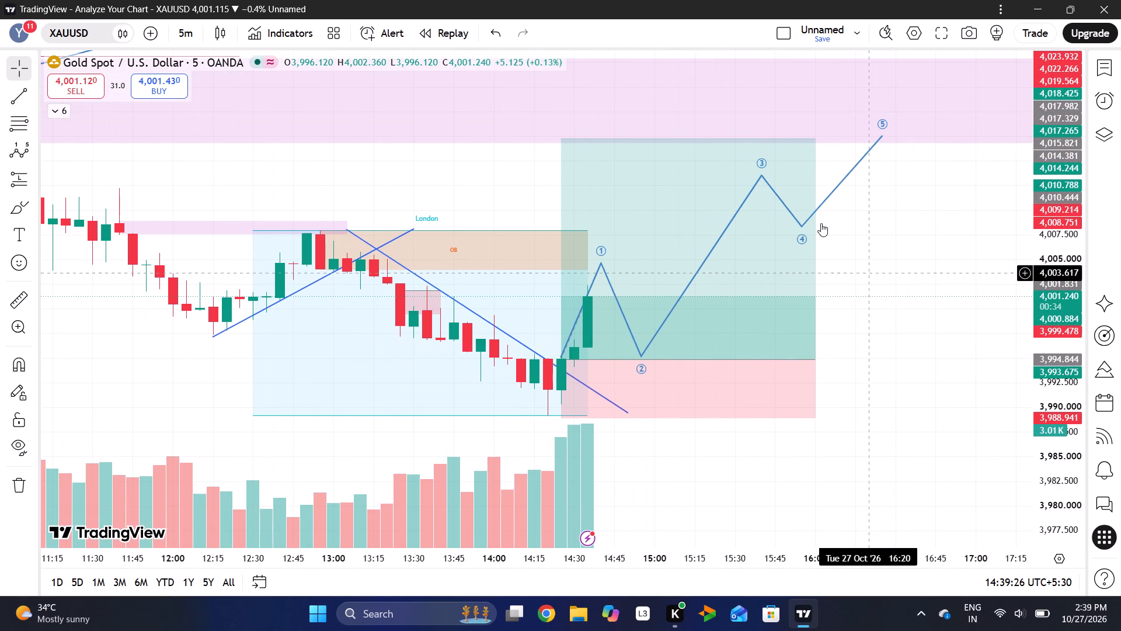
left_click_drag(802, 222, 808, 241)
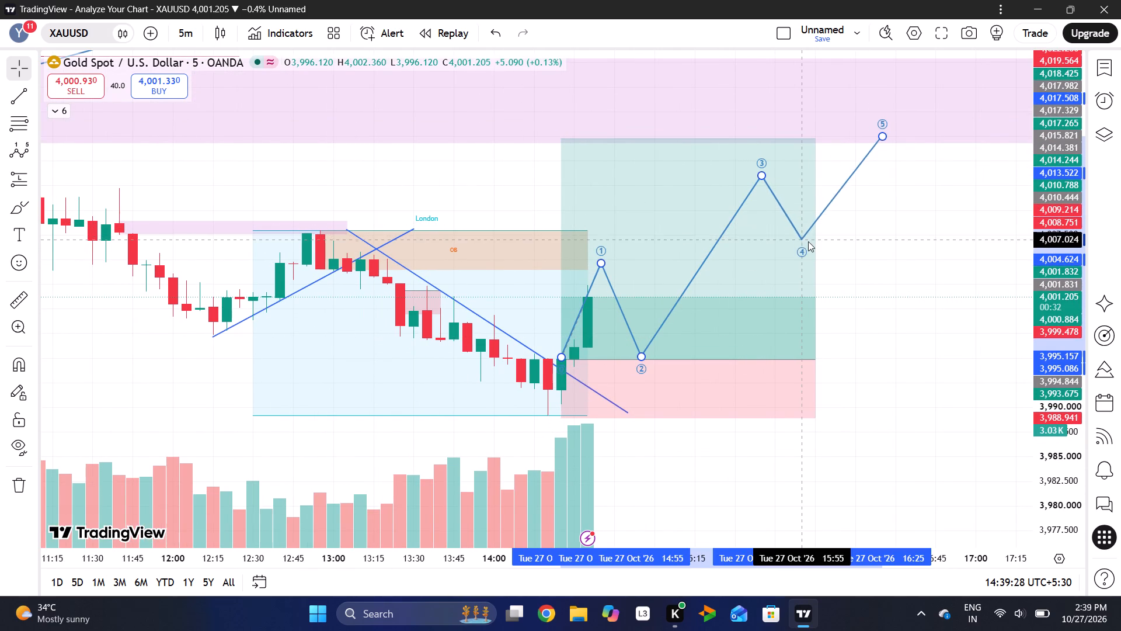
left_click_drag(808, 241, 814, 257)
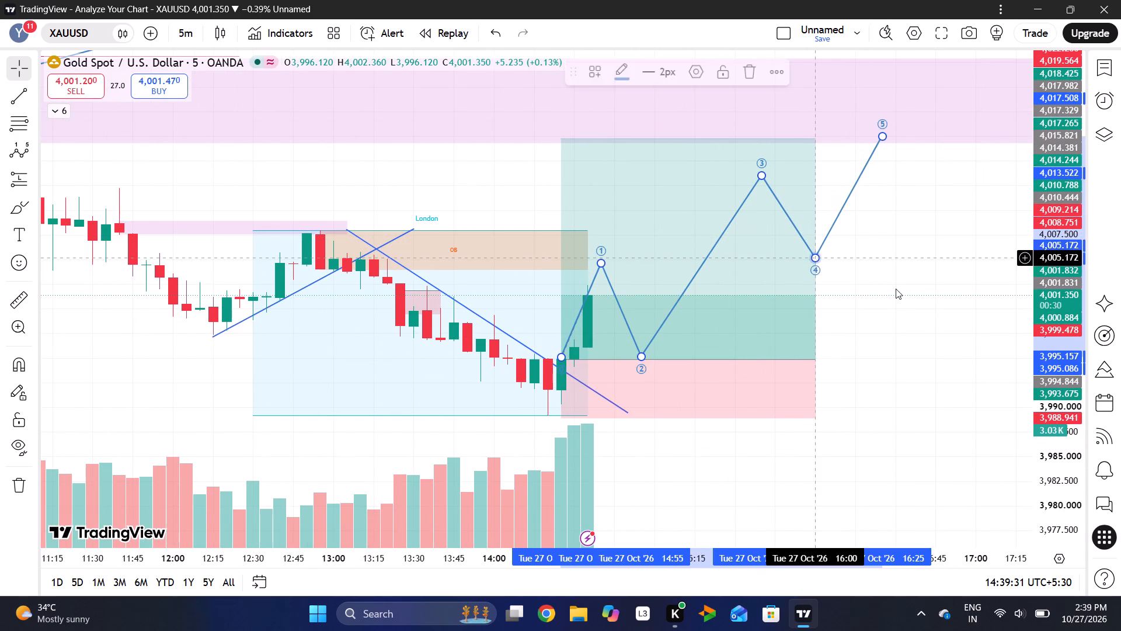
left_click(897, 289)
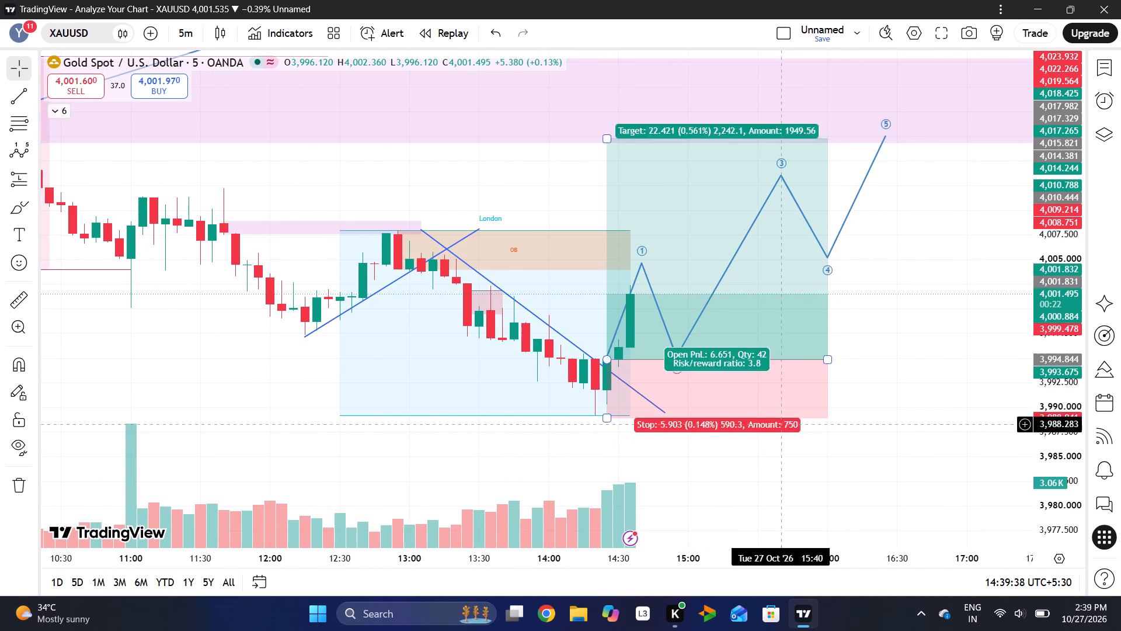
Review the earlier XAUUSD 5-minute price action and return to the projected Elliott wave and long position.
scroll(729, 455, "right", 3)
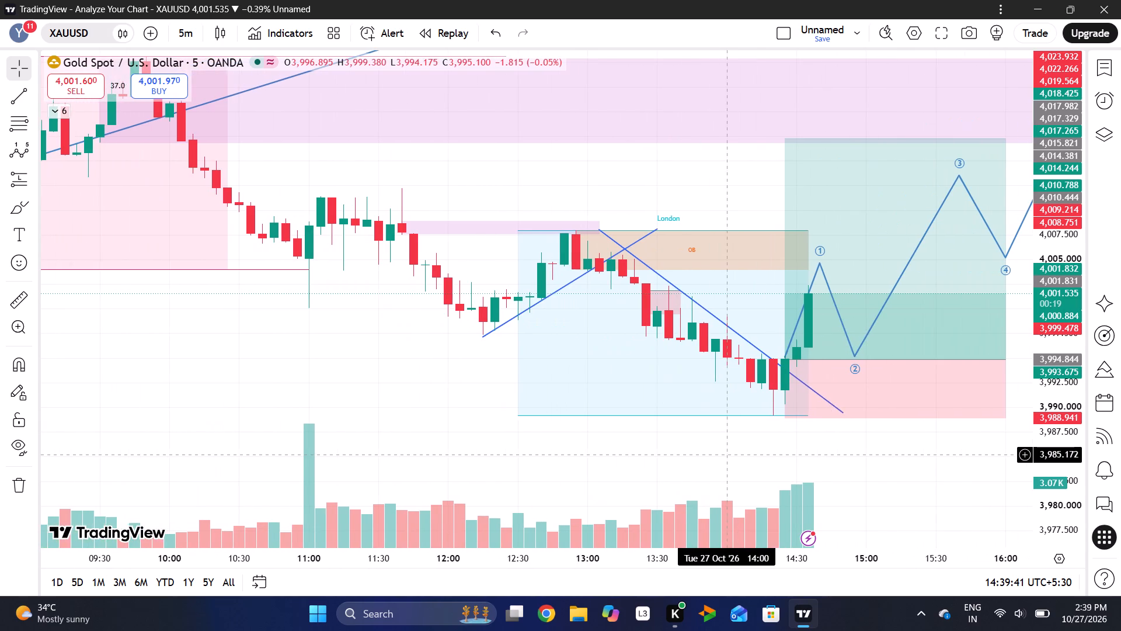
scroll(729, 455, "right", 4)
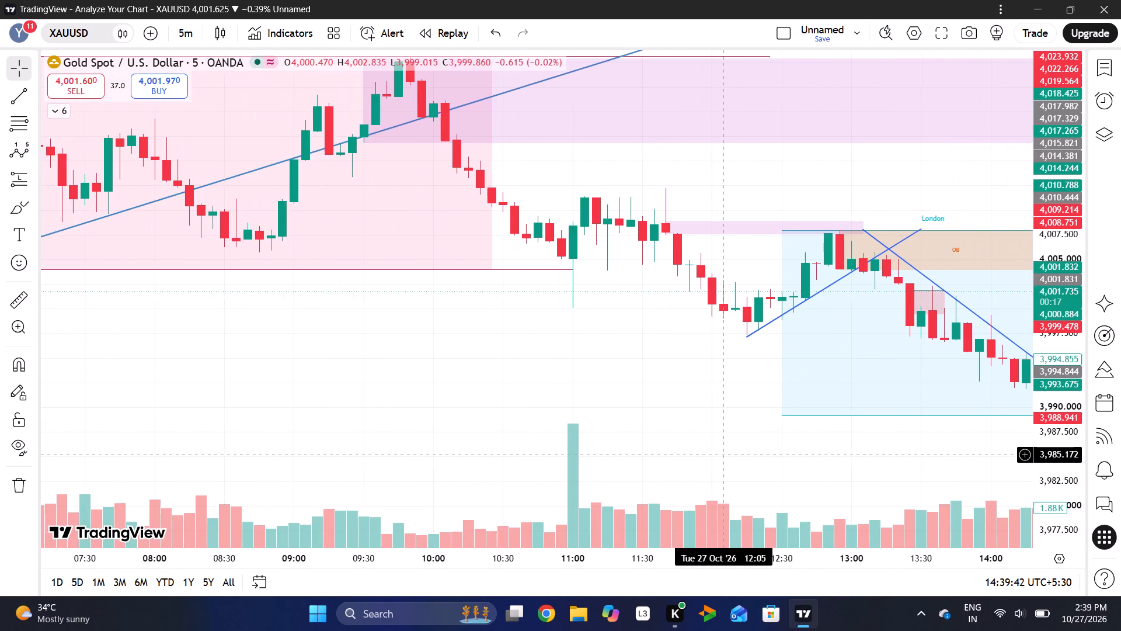
scroll(729, 455, "right", 2)
scroll(729, 455, "up", 1)
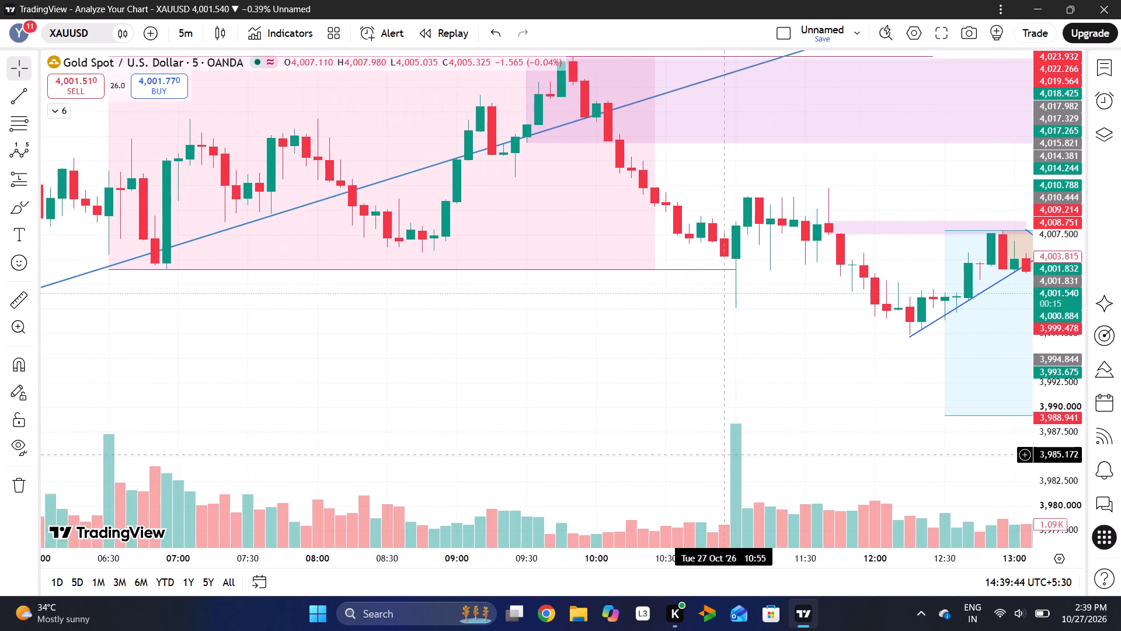
scroll(729, 455, "up", 2)
scroll(729, 455, "left", 3)
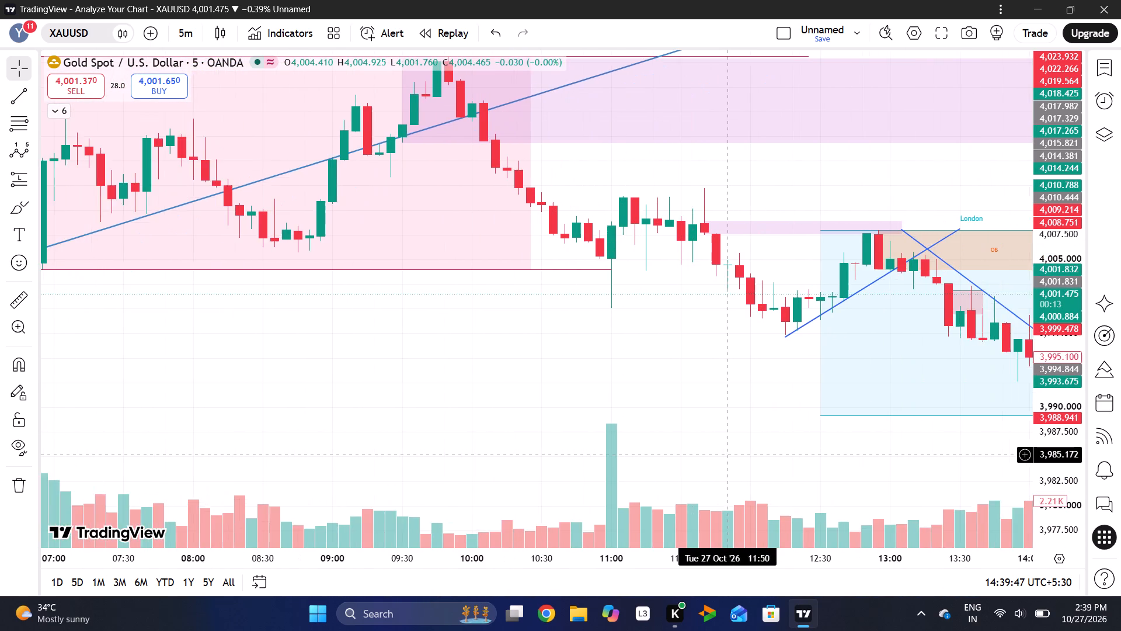
scroll(729, 455, "left", 2)
scroll(729, 455, "right", 2)
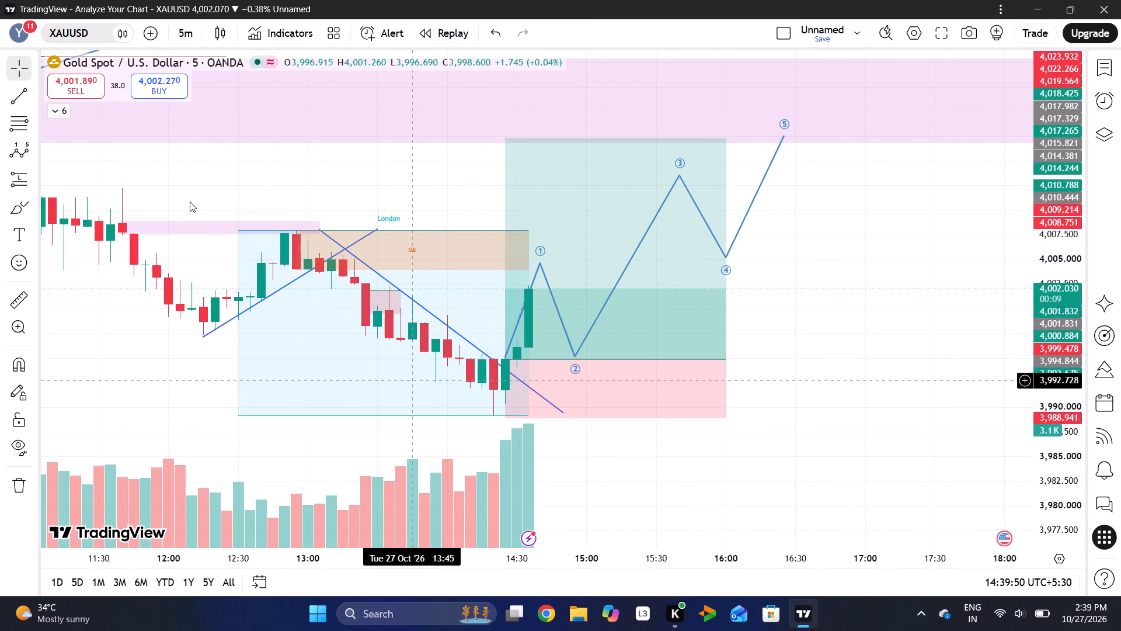
Switch the chart symbol to BTCUSD (Bitcoin).
left_click(57, 30)
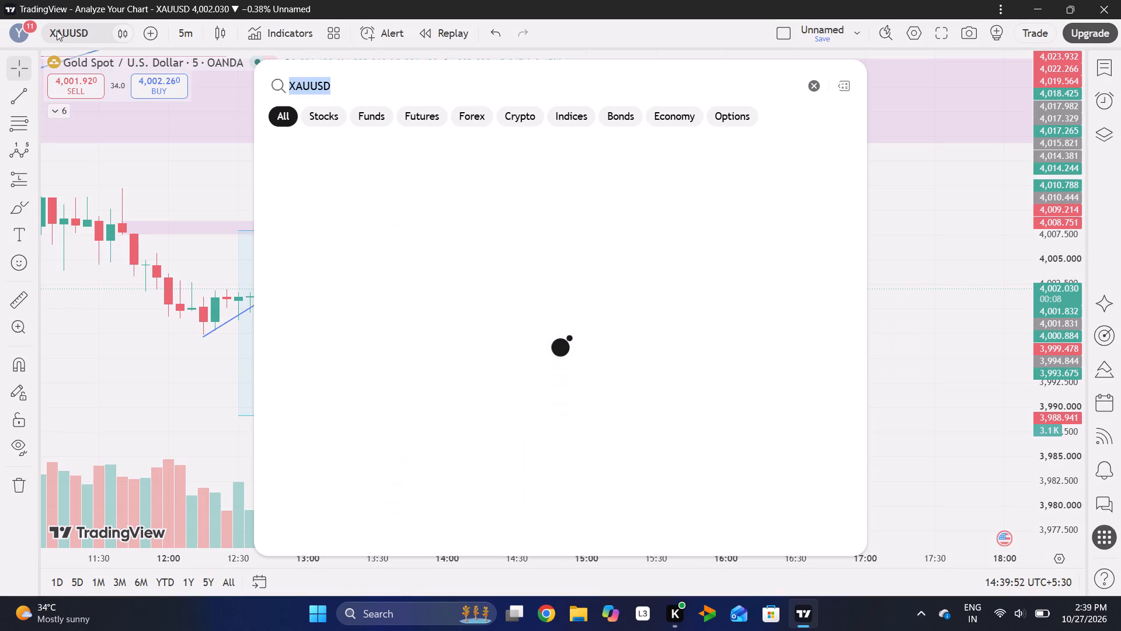
key("space")
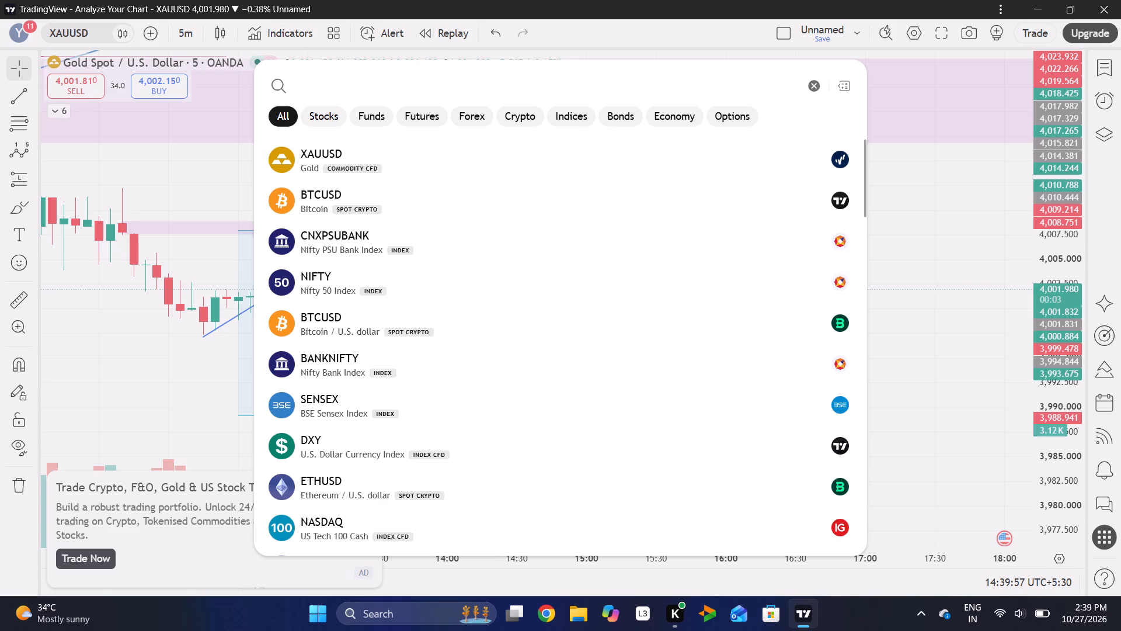
left_click(444, 192)
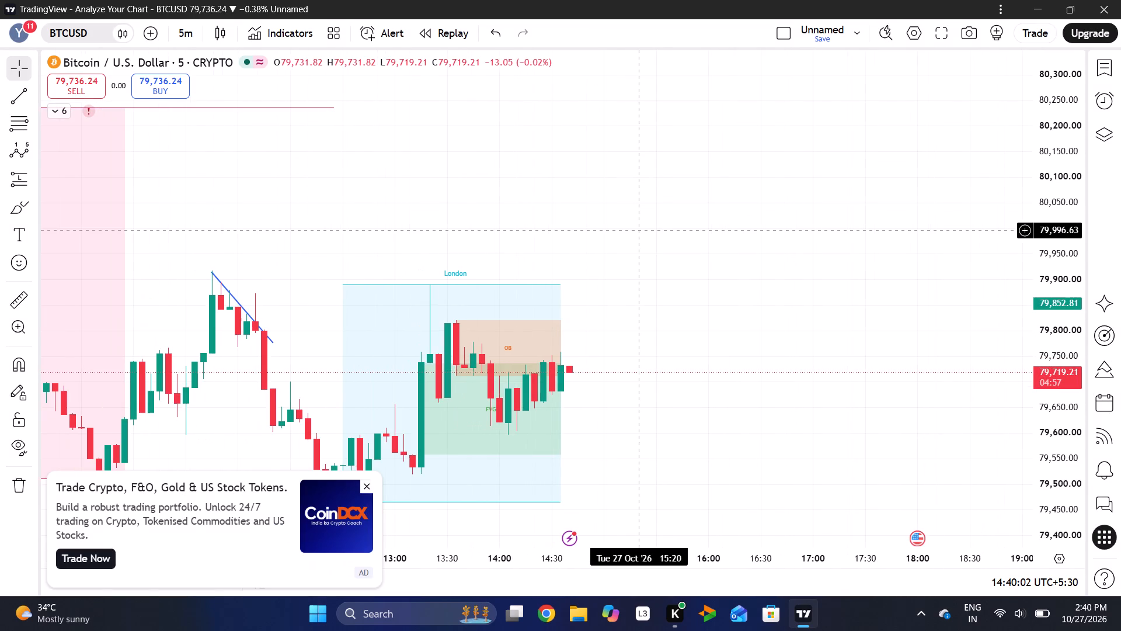
Draw a rising trend line under the recent BTCUSD lows, from about 79,594 at 14:05 to about 79,764 at 15:00.
left_click_drag(639, 230, 682, 182)
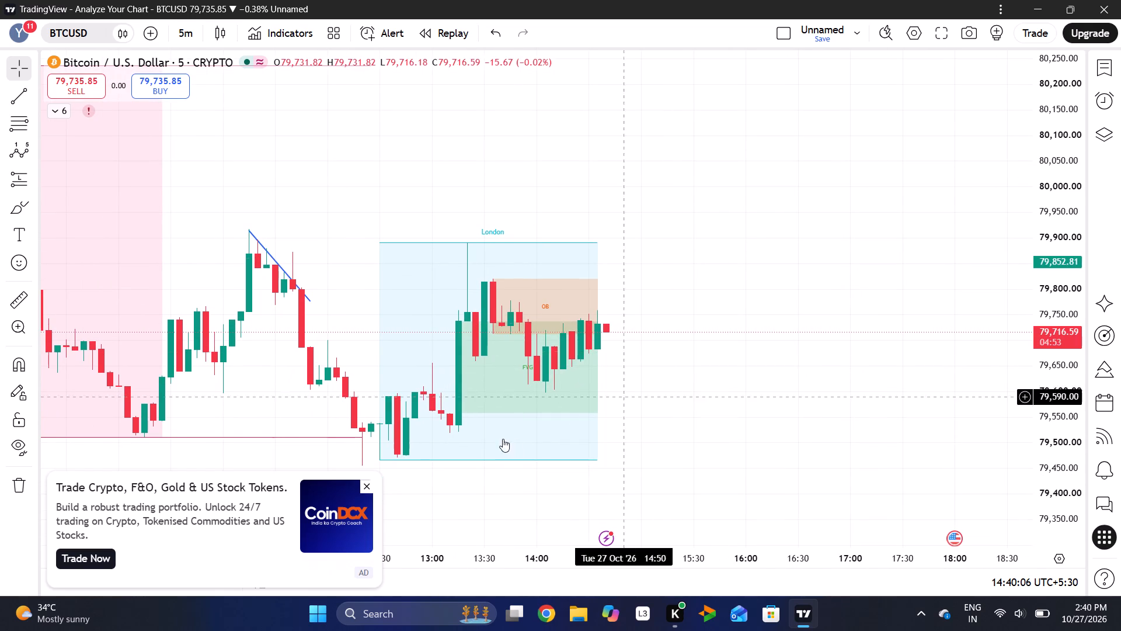
left_click_drag(649, 399, 689, 352)
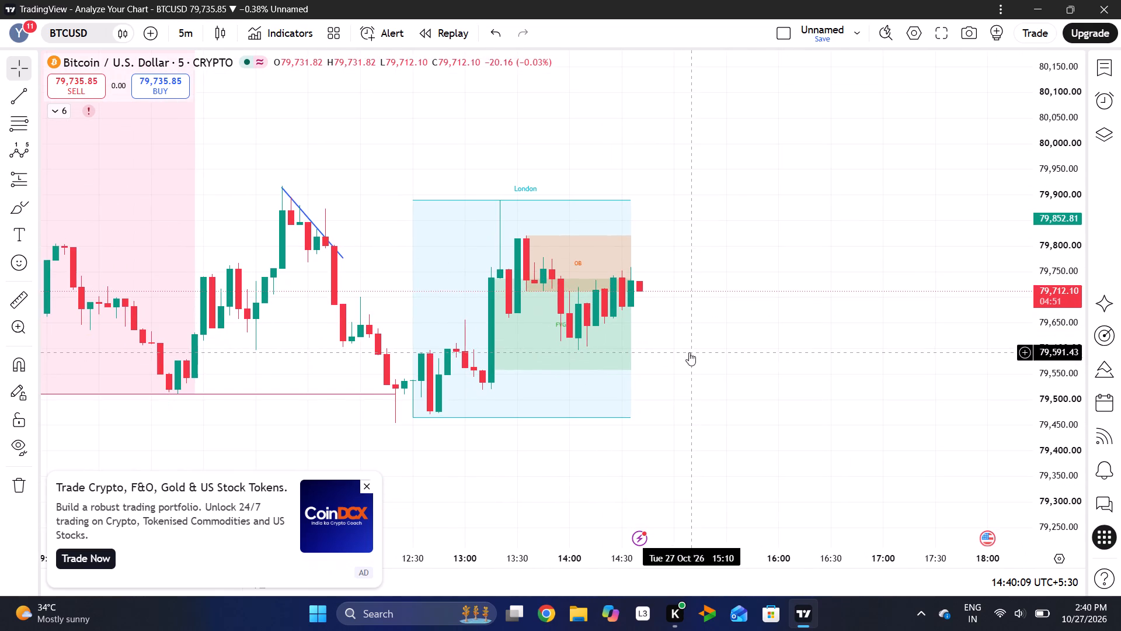
left_click(25, 102)
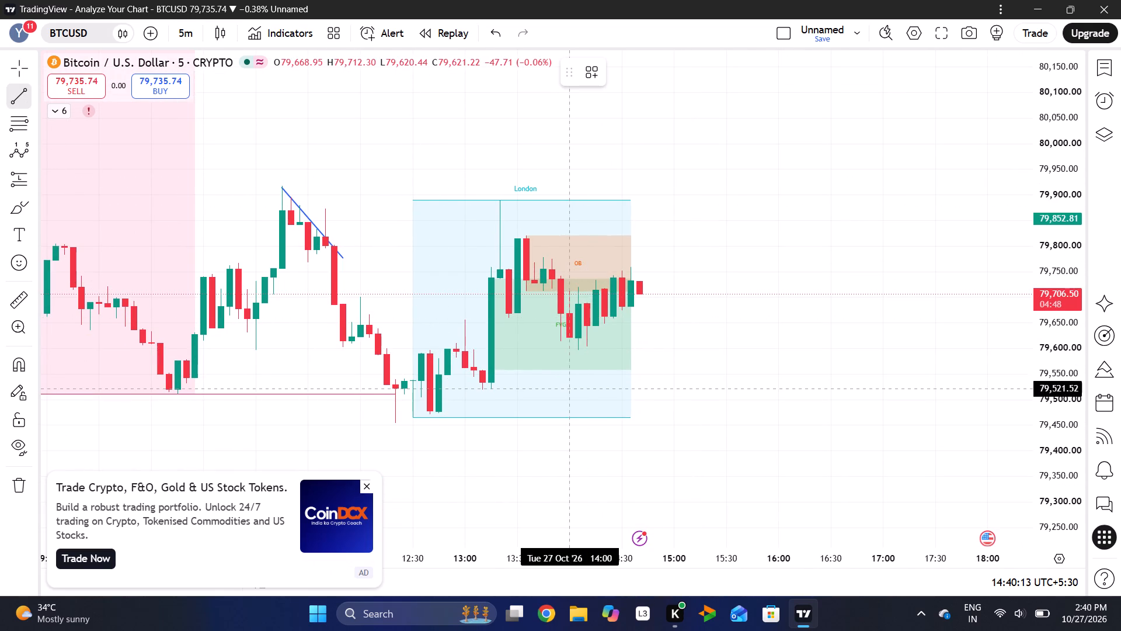
left_click_drag(574, 351, 658, 278)
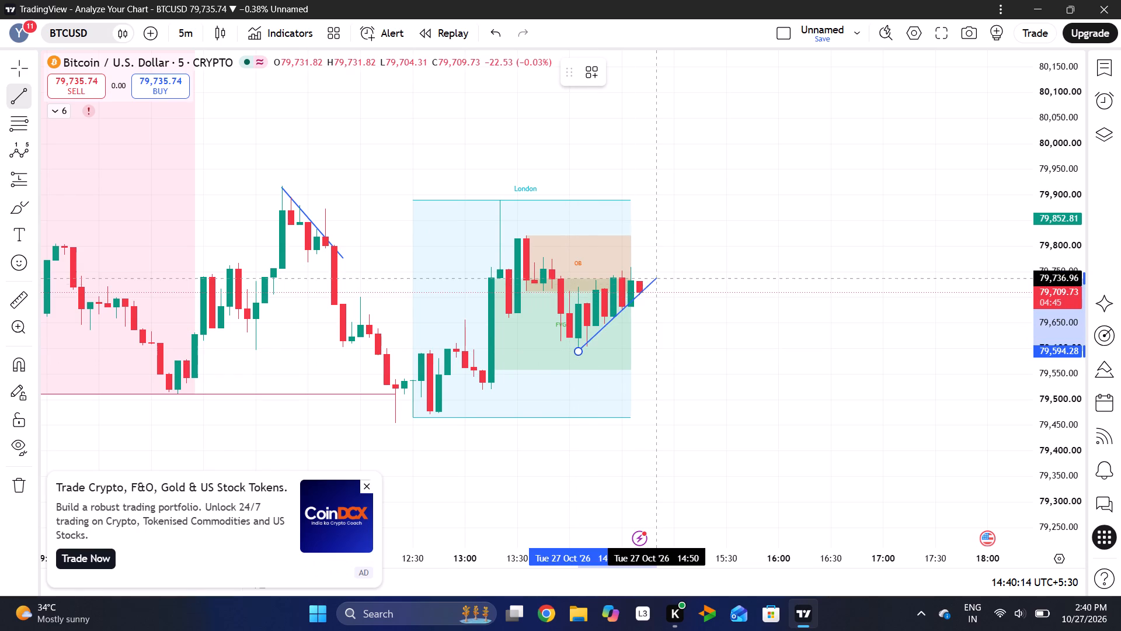
left_click_drag(658, 278, 678, 264)
left_click(678, 264)
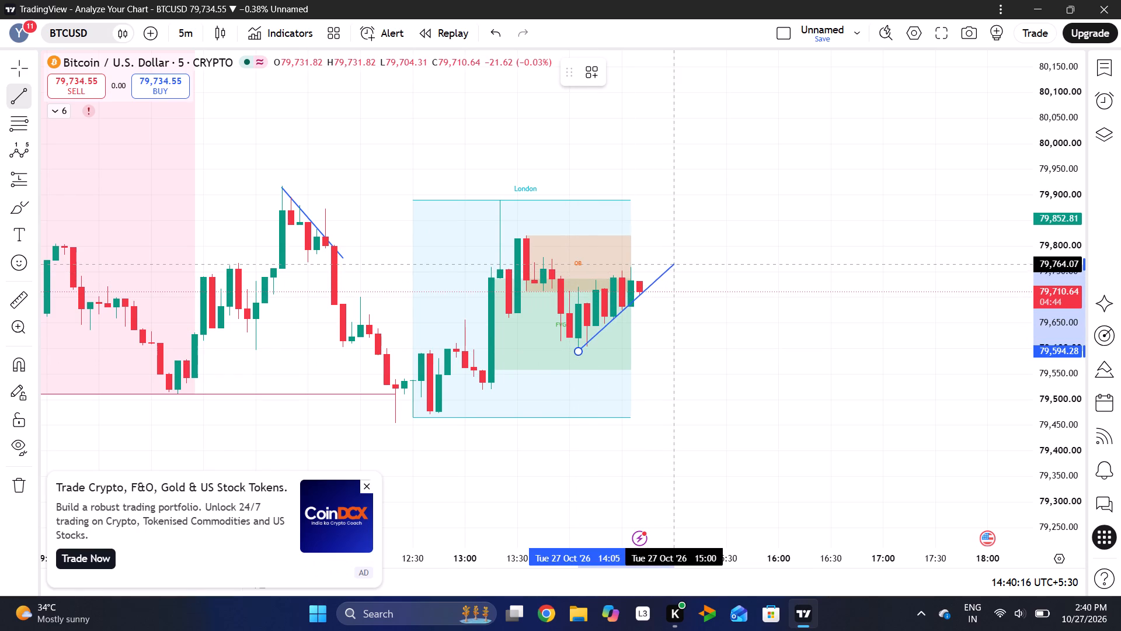
left_click(684, 316)
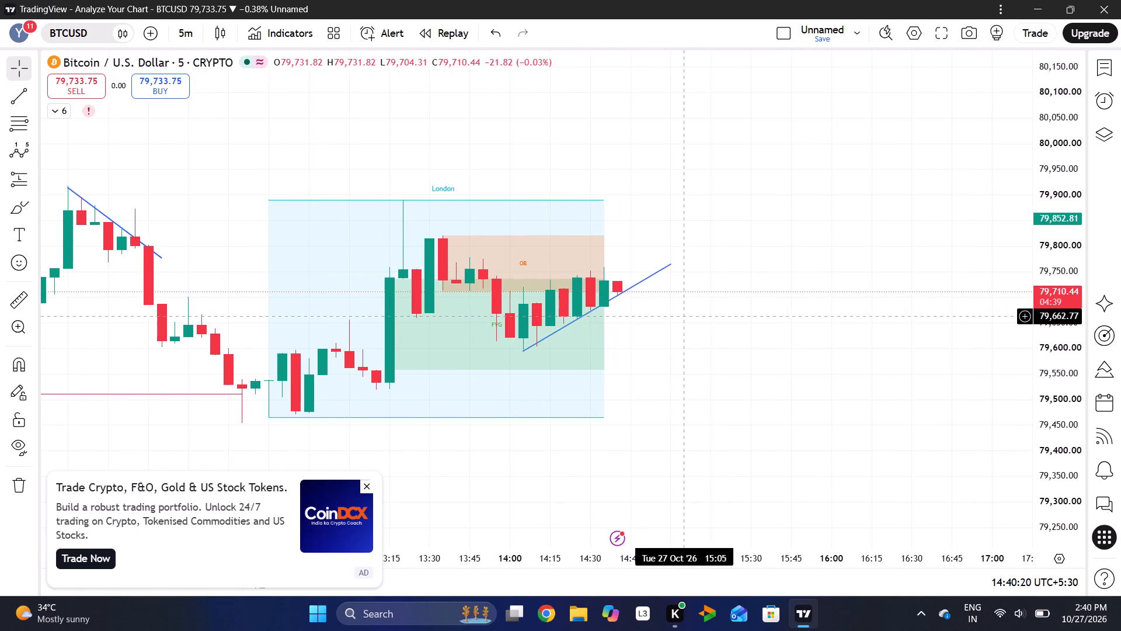
Adjust the rising trend line's upper end to about 79,736 at 14:55 so it follows the candle lows.
scroll(684, 316, "left", 2)
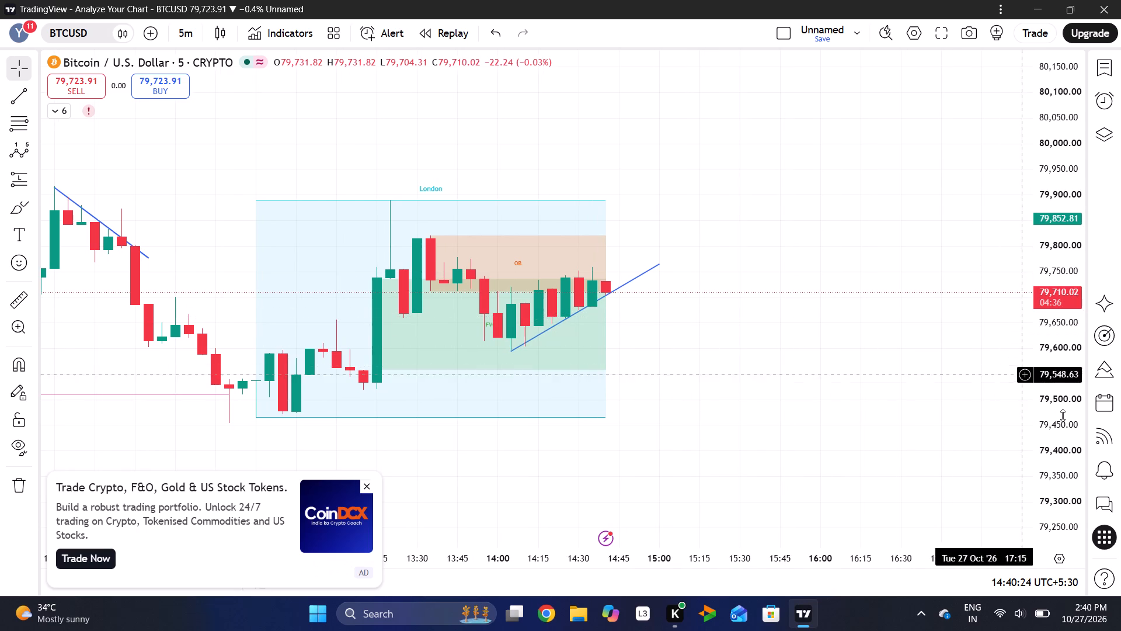
left_click_drag(1063, 415, 1067, 290)
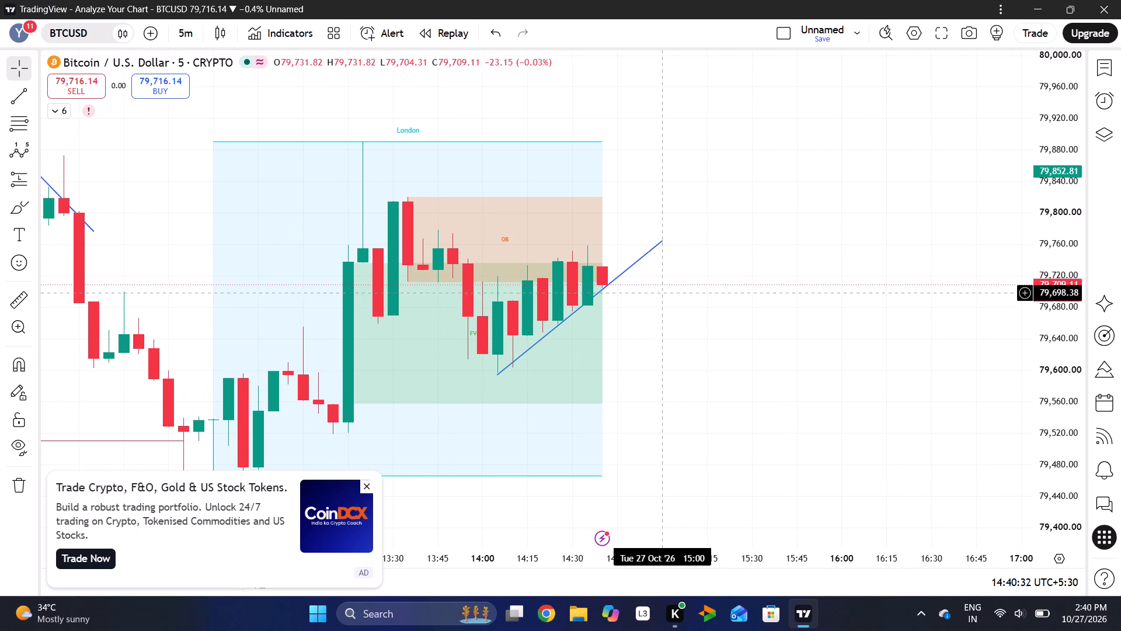
left_click_drag(661, 244, 667, 241)
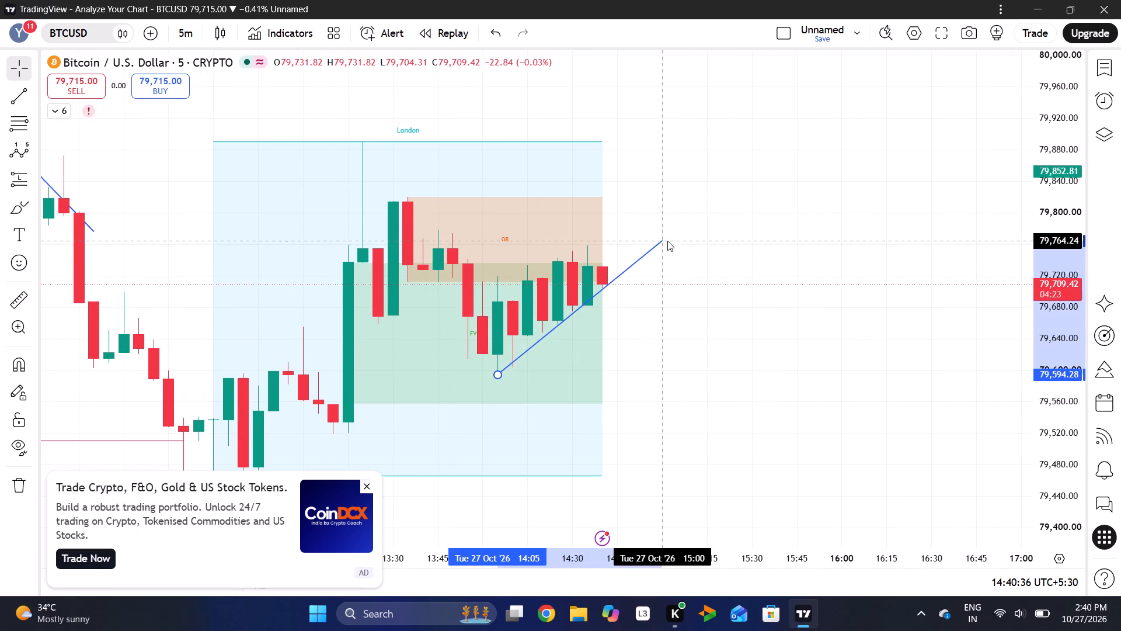
left_click_drag(667, 241, 667, 239)
left_click(667, 308)
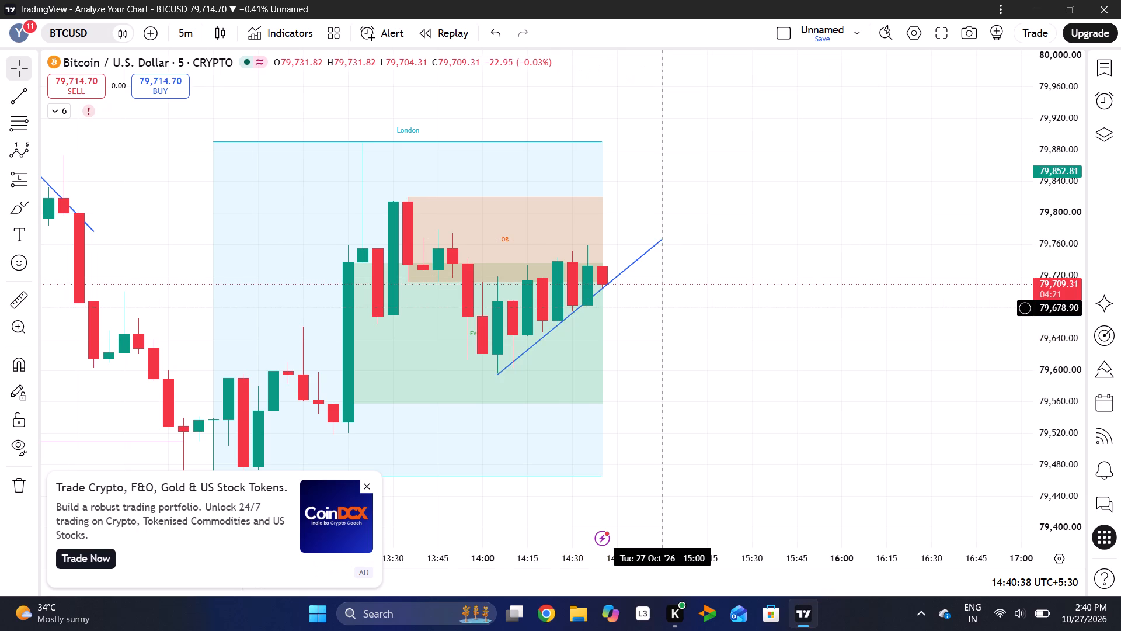
scroll(667, 308, "left", 1)
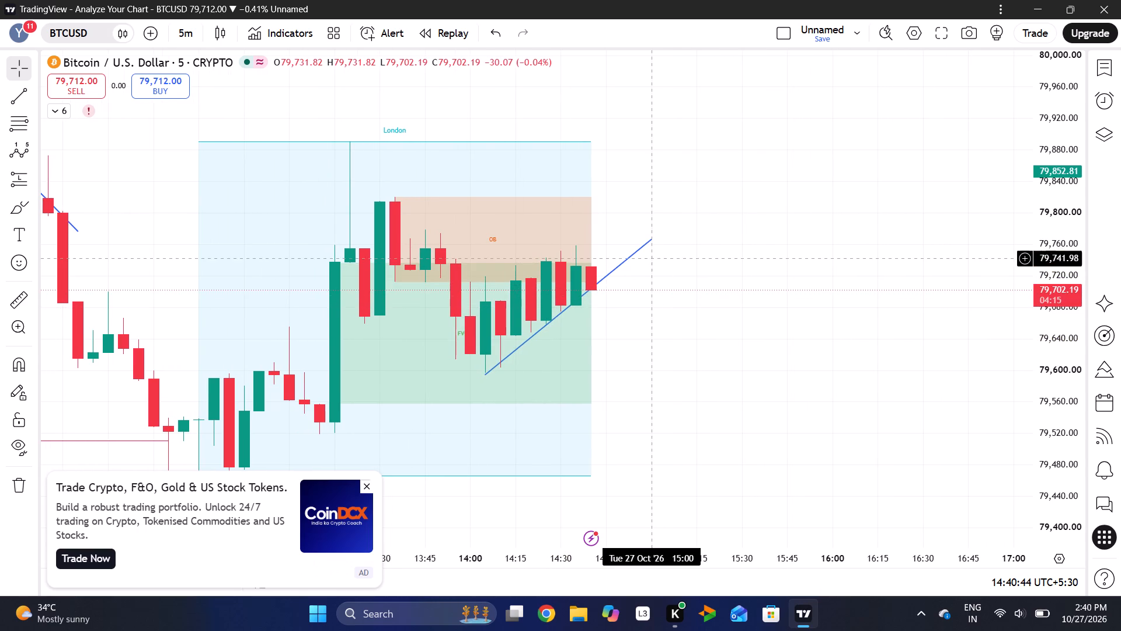
left_click_drag(651, 235, 636, 260)
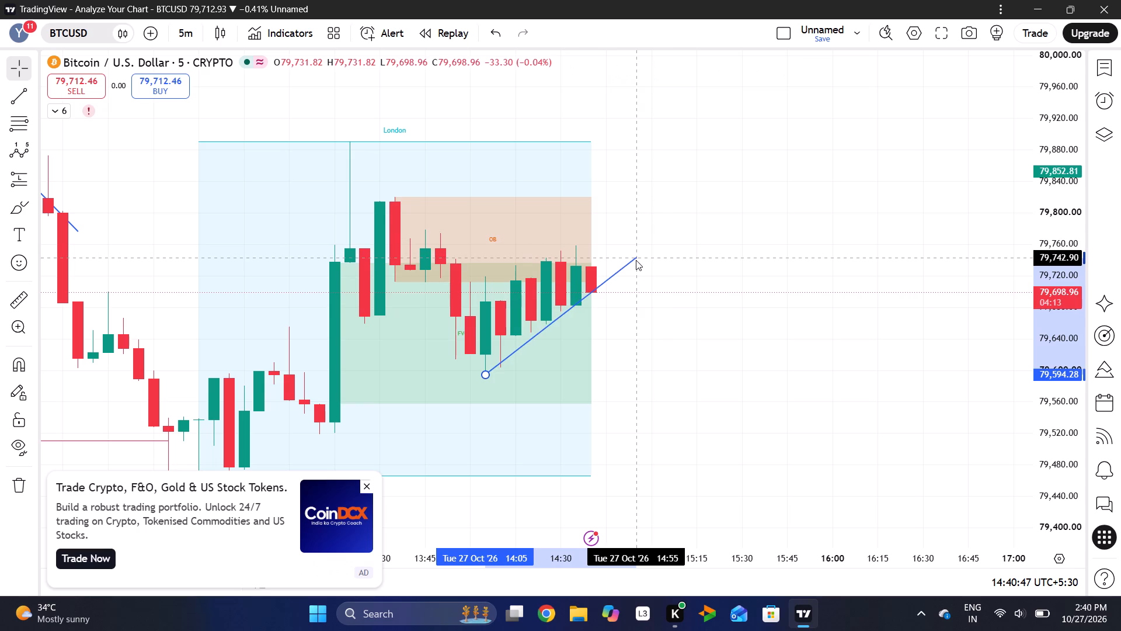
left_click_drag(636, 260, 636, 262)
left_click(666, 282)
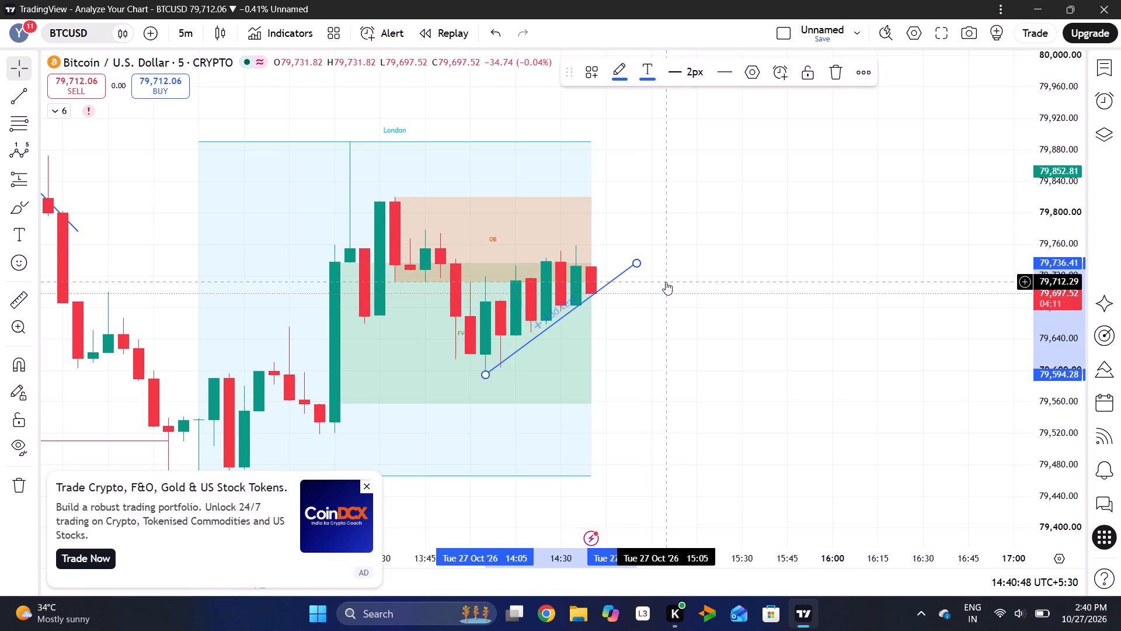
left_click(681, 313)
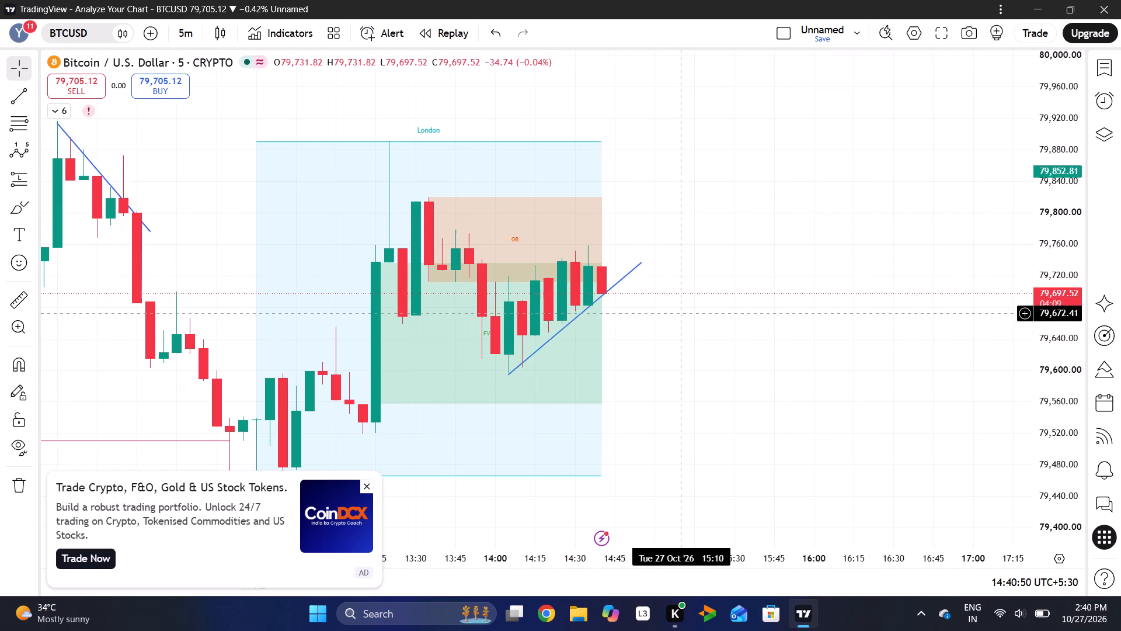
Close the advertisement covering the chart and dismiss the ad-free upgrade offer.
left_click_drag(1047, 226, 1046, 283)
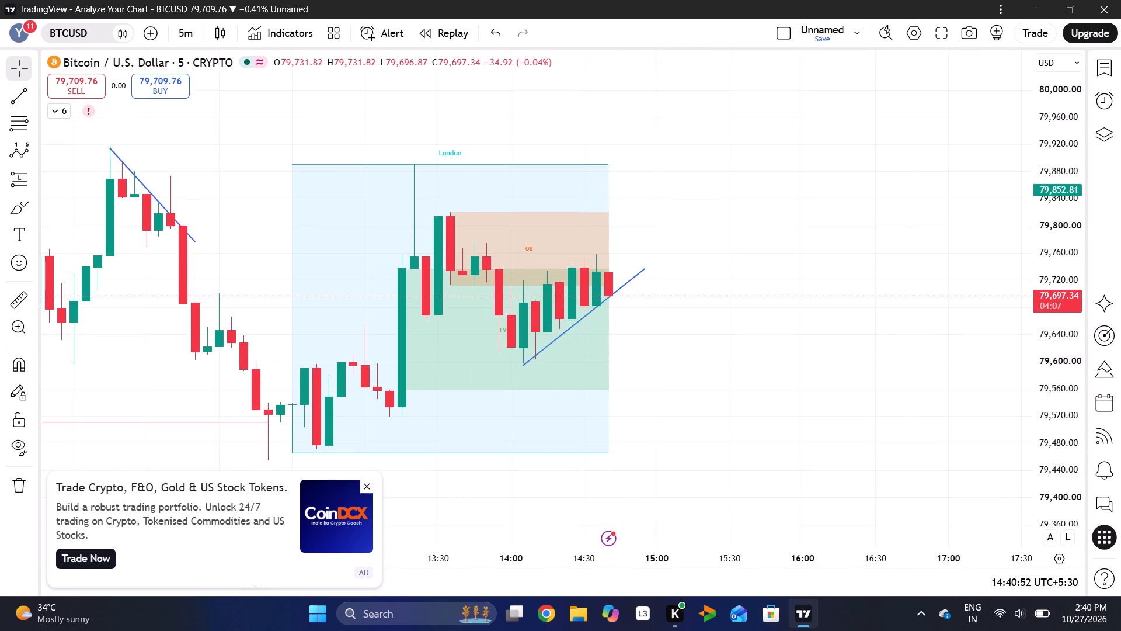
left_click_drag(821, 365, 959, 365)
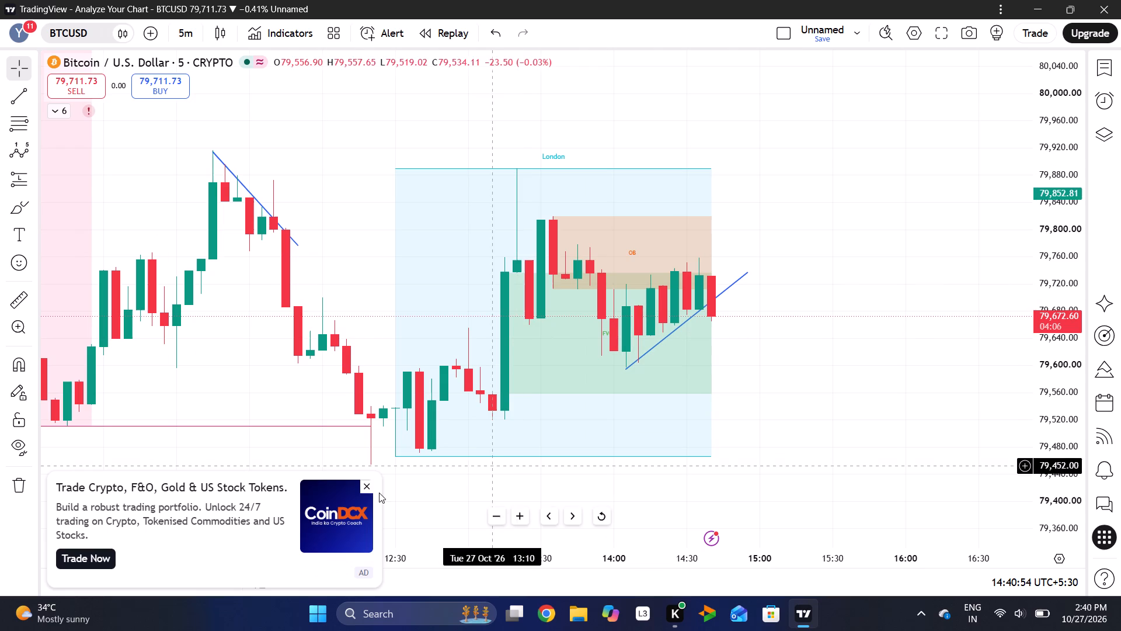
left_click(370, 484)
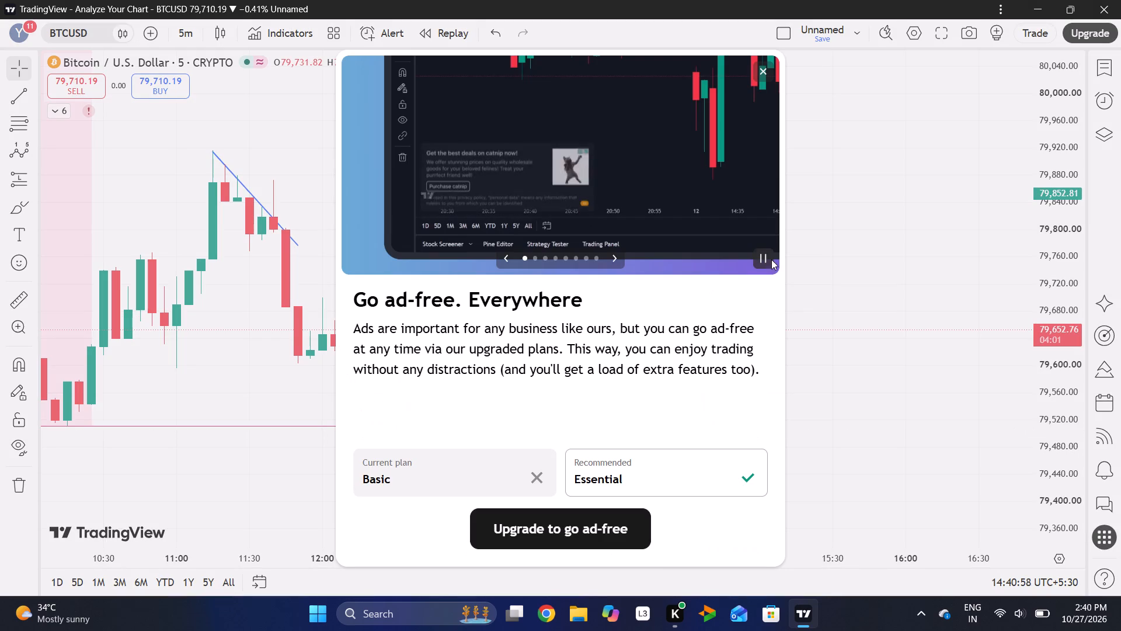
left_click(765, 72)
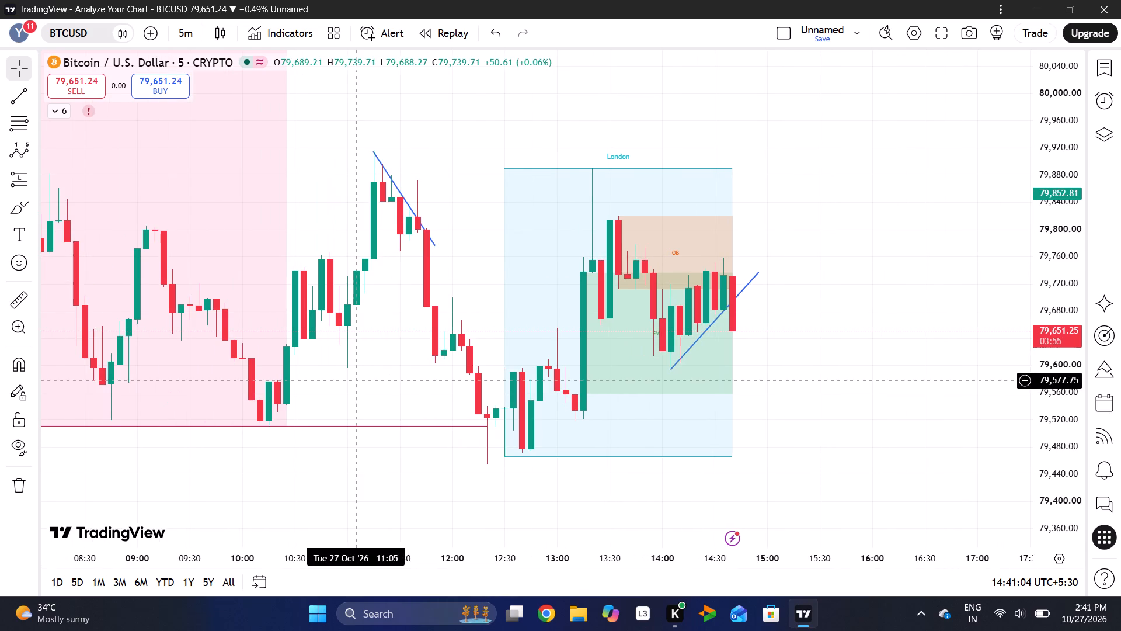
Place a short position on the 14:40 candle below the trend line, with entry at about 79,677.70.
left_click(32, 169)
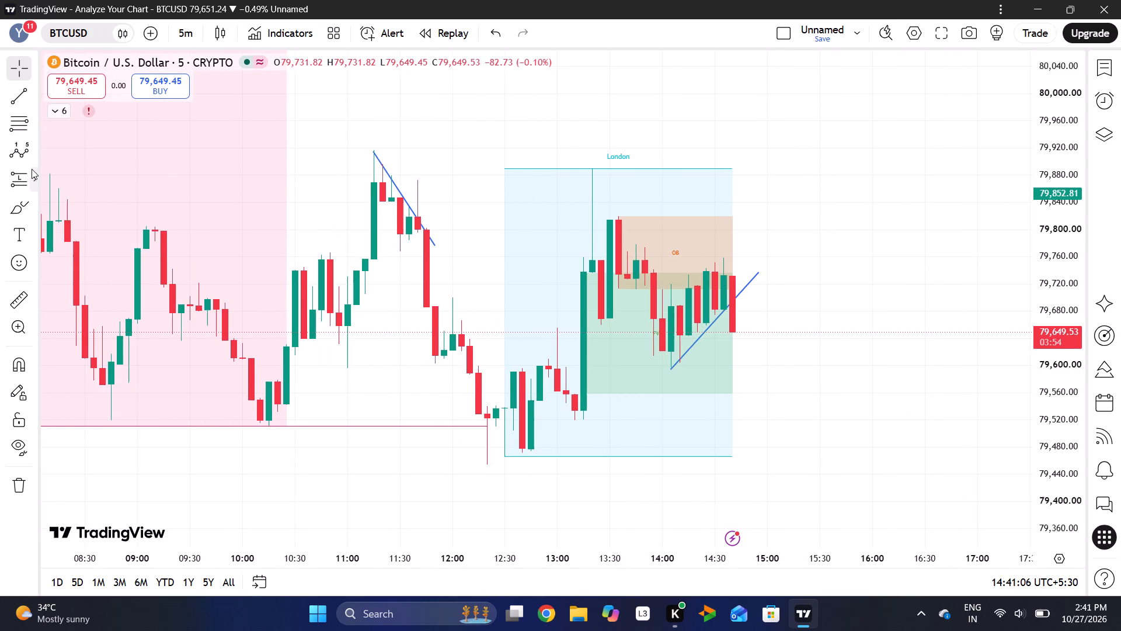
left_click(88, 229)
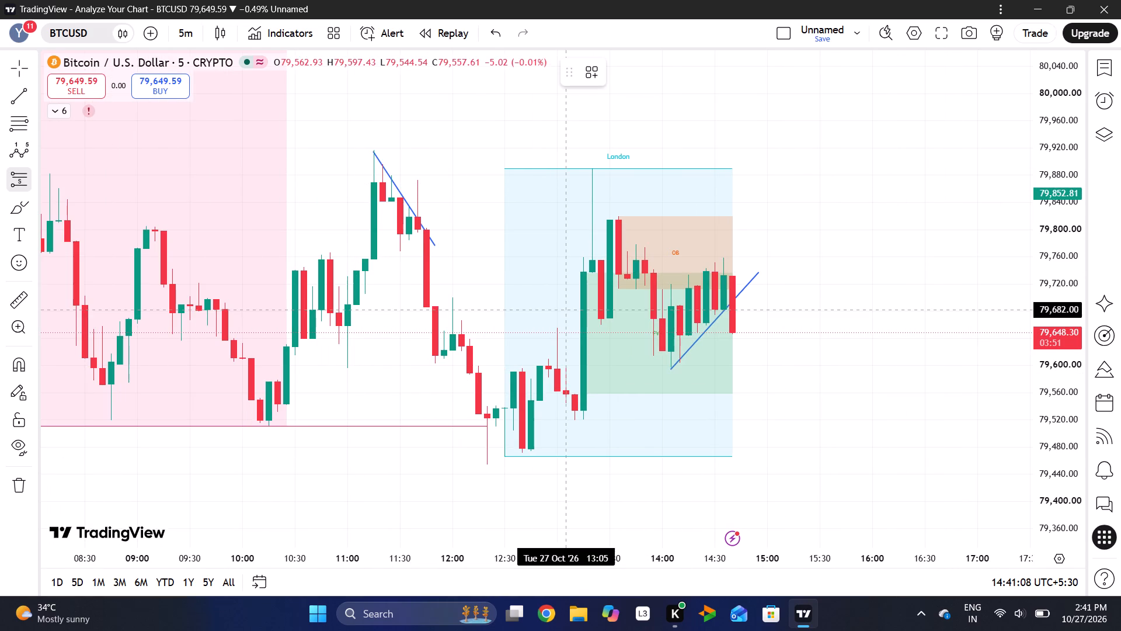
left_click(733, 312)
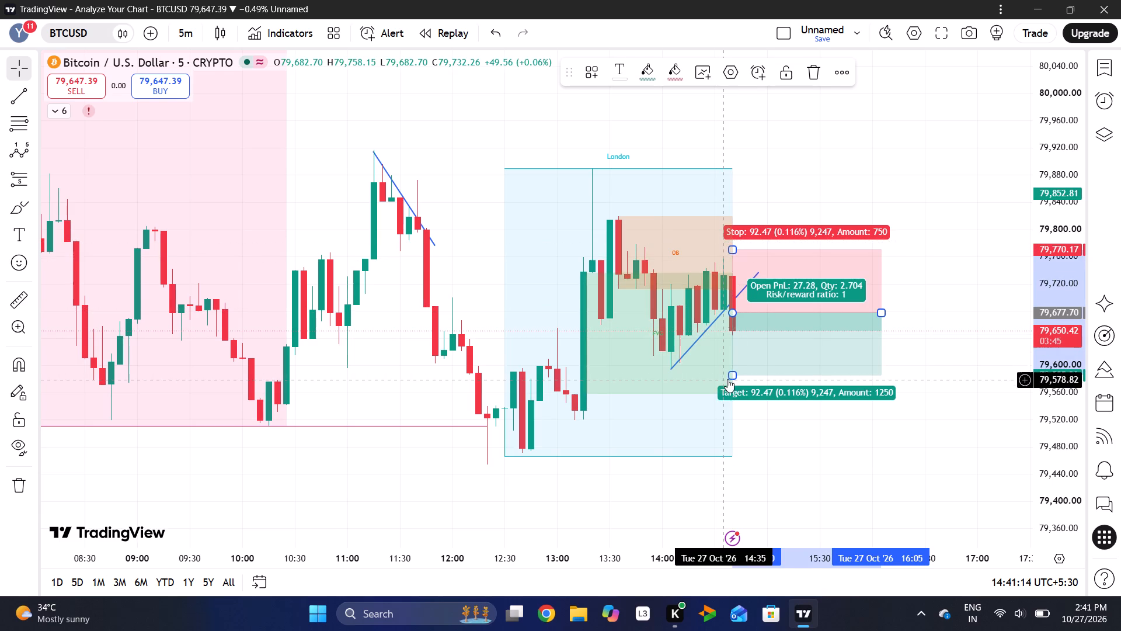
Extend the short position's target down to about 79,457.37 and shorten its time span to end at 15:45.
left_click_drag(730, 374, 732, 399)
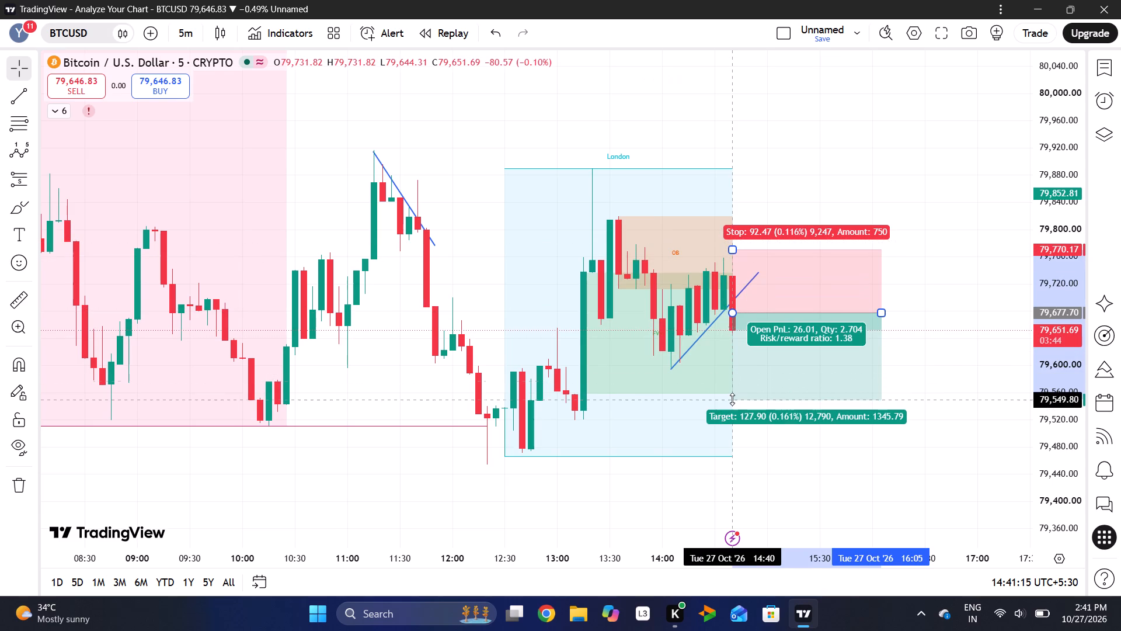
left_click_drag(732, 399, 732, 400)
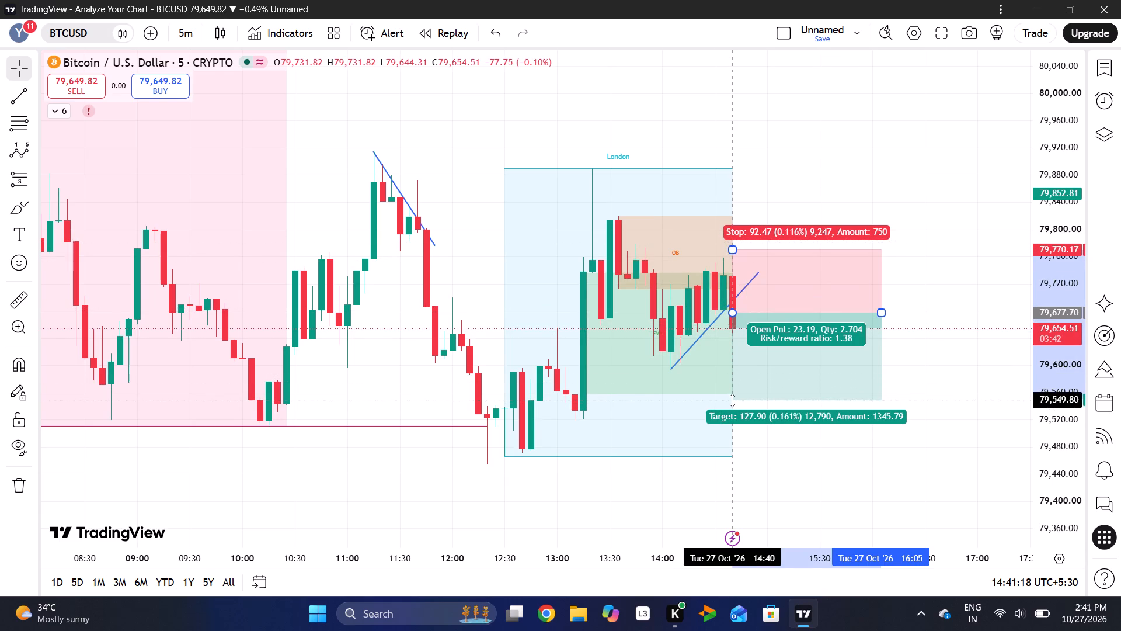
left_click_drag(732, 400, 683, 462)
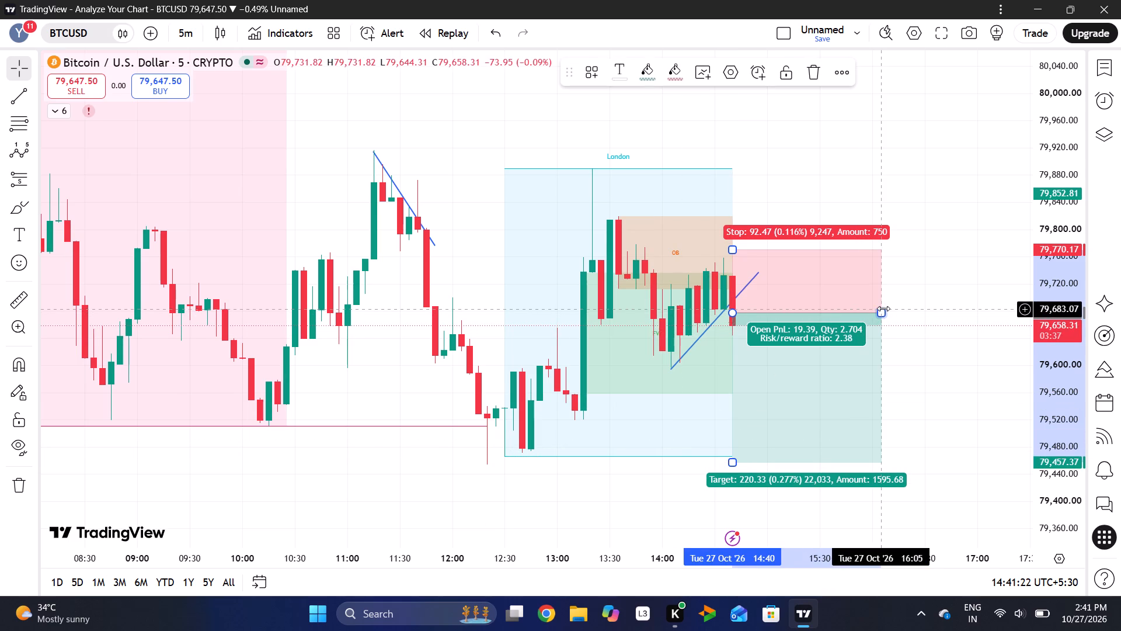
left_click_drag(883, 308, 849, 341)
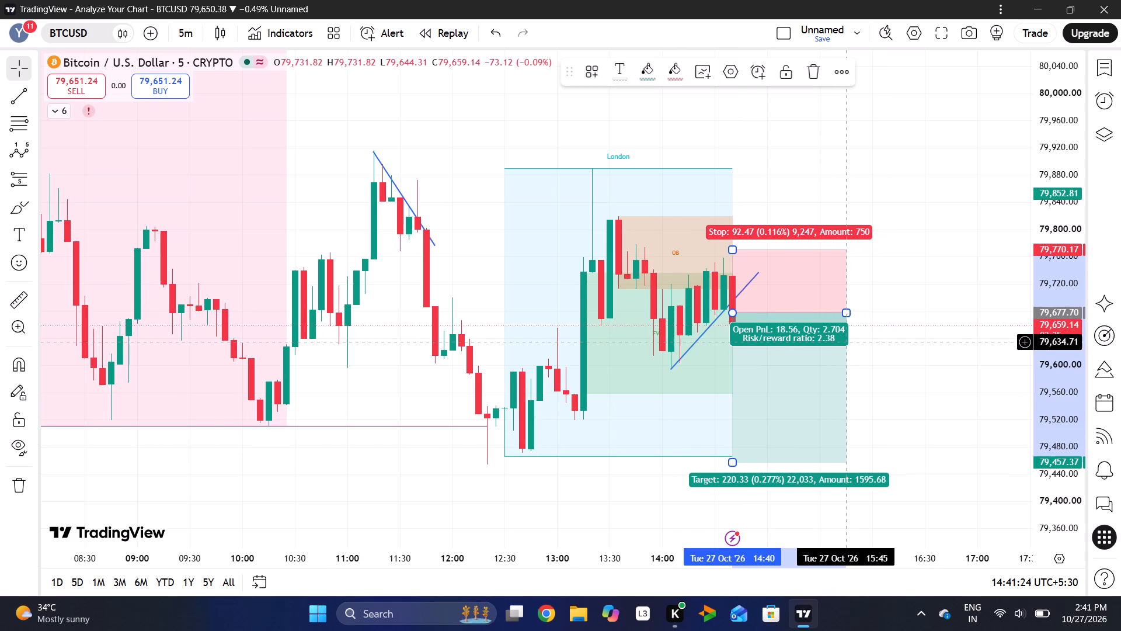
left_click(899, 348)
left_click_drag(1077, 374, 1087, 225)
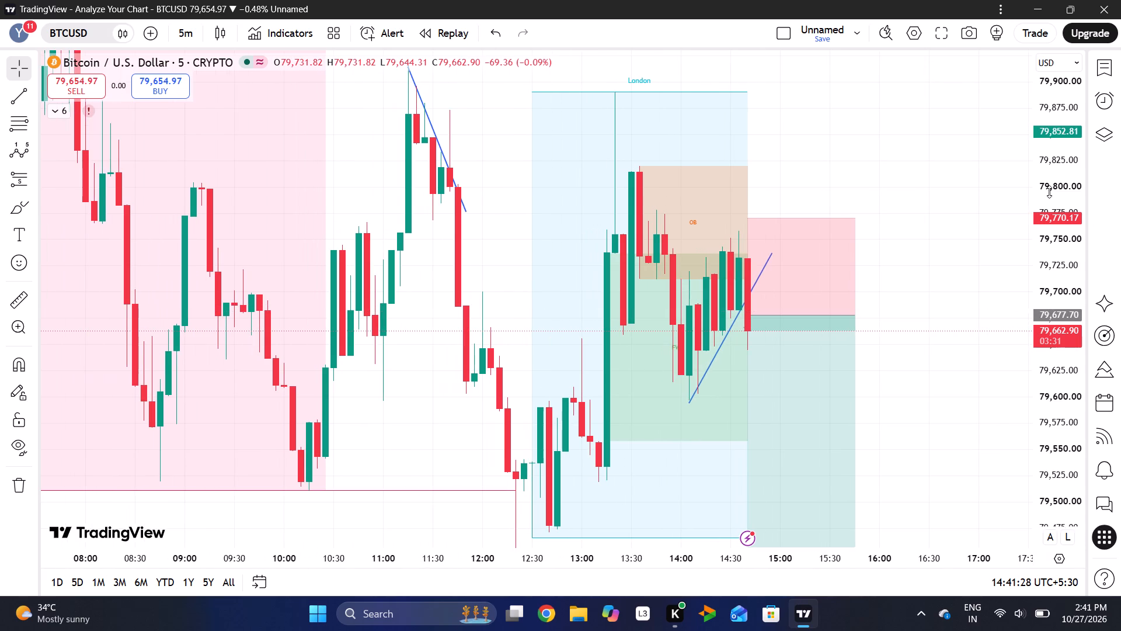
left_click_drag(1049, 192, 1048, 337)
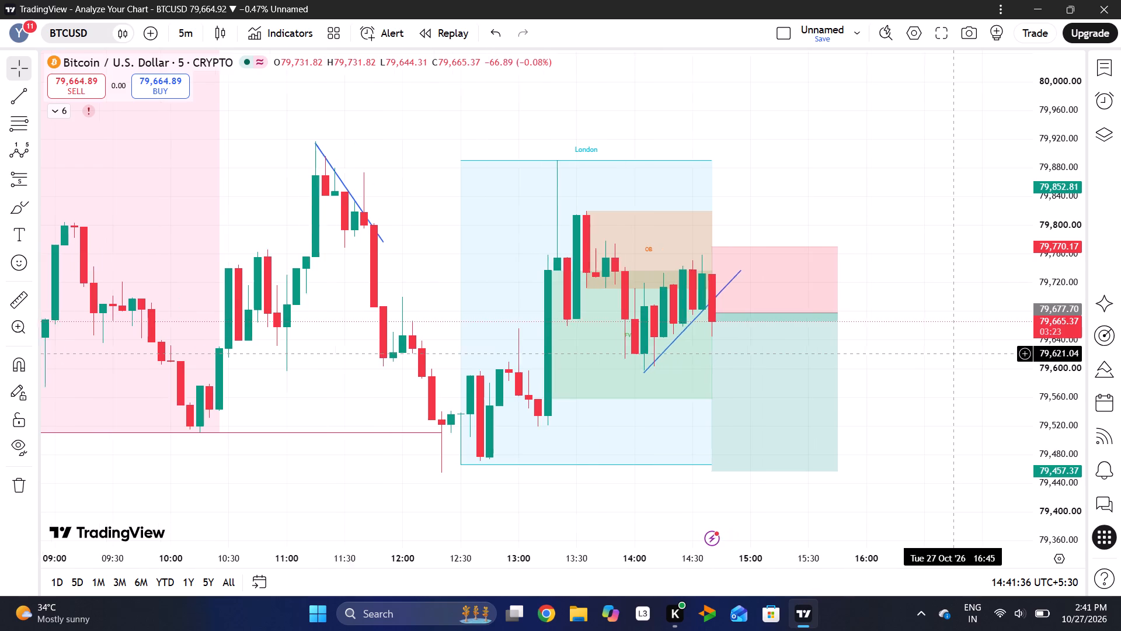
Switch the BTCUSD chart to the 15-minute interval and examine the short position and trend lines against the earlier price action.
left_click_drag(1054, 373, 1069, 256)
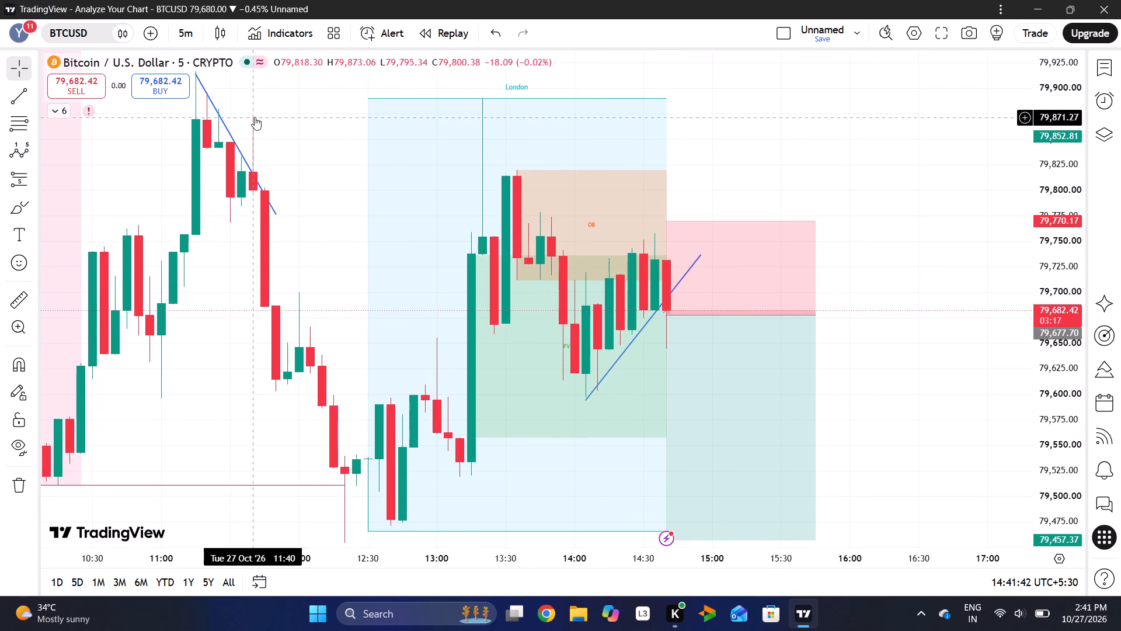
left_click(182, 40)
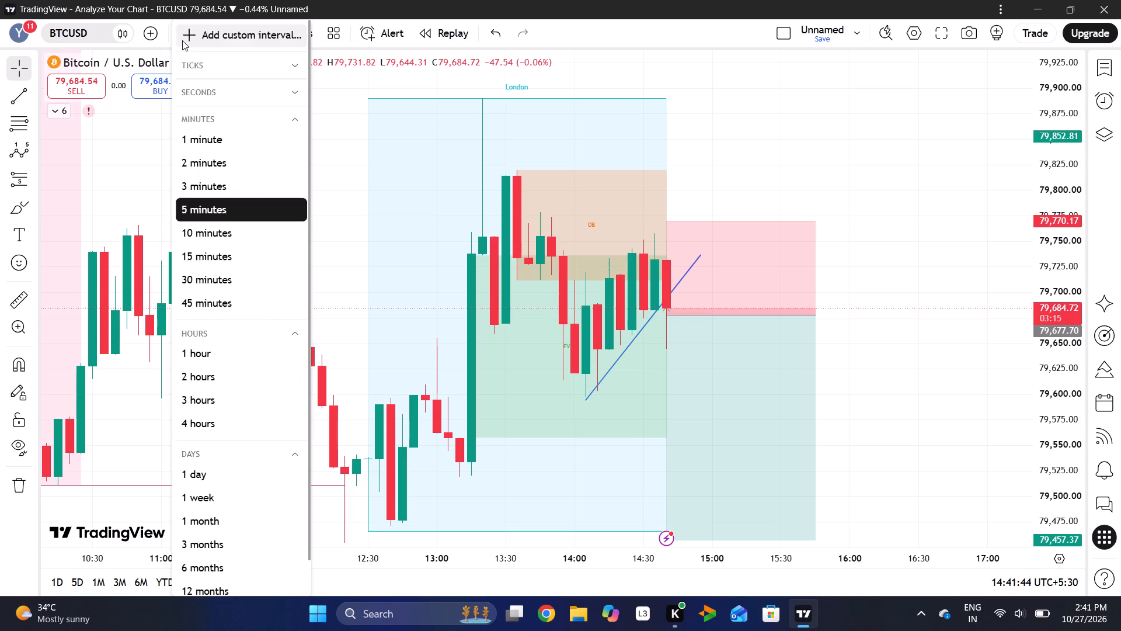
left_click(199, 247)
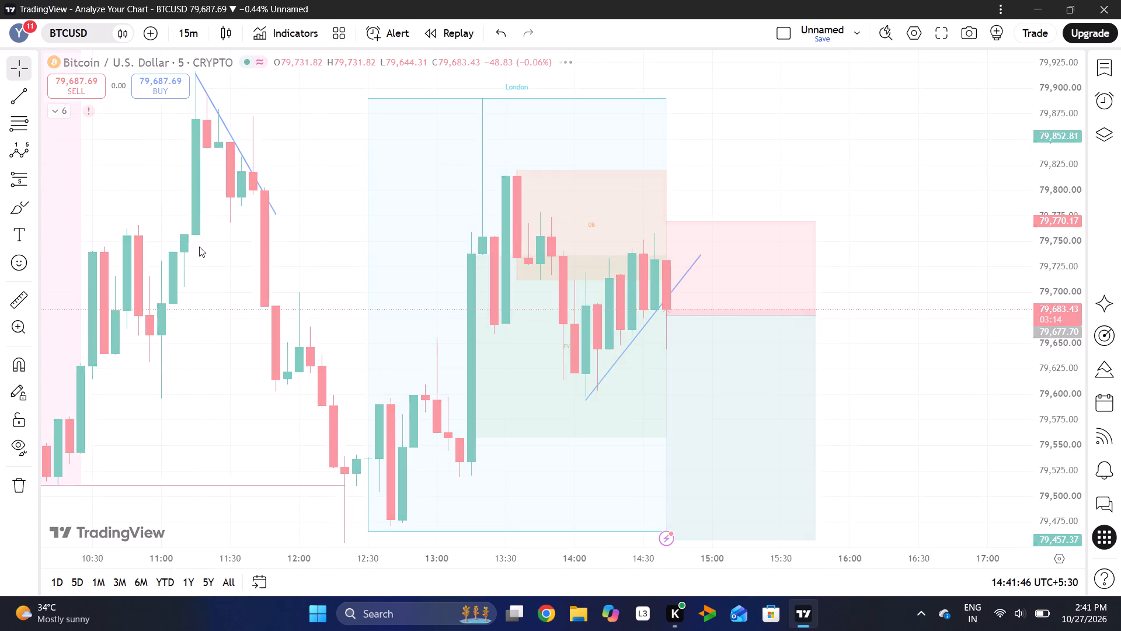
scroll(866, 335, "left", 2)
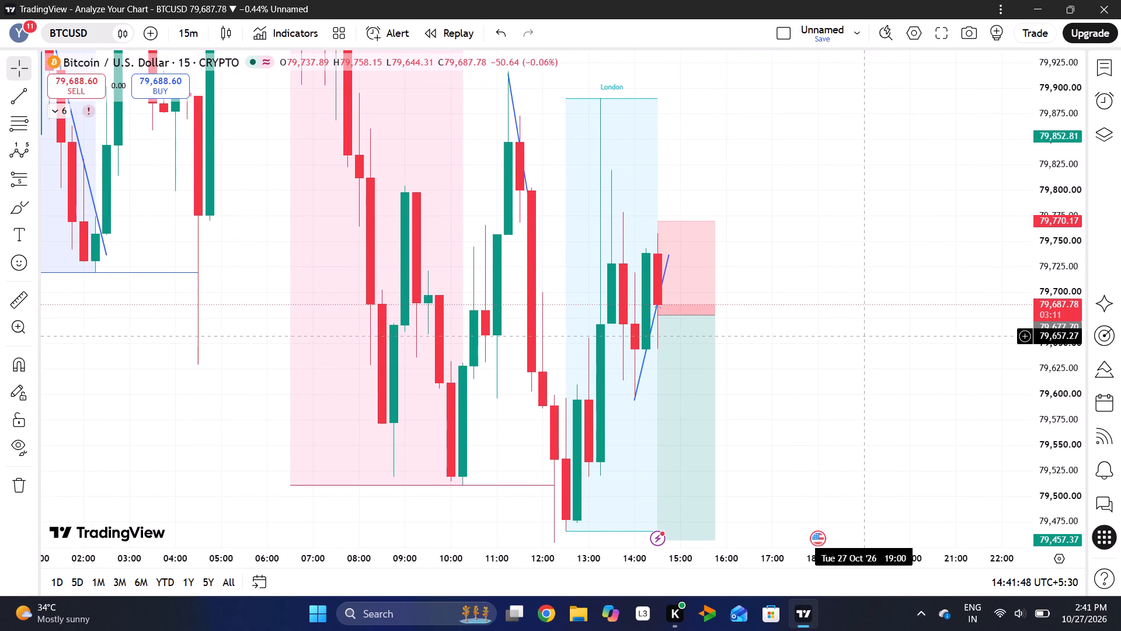
scroll(866, 335, "left", 1)
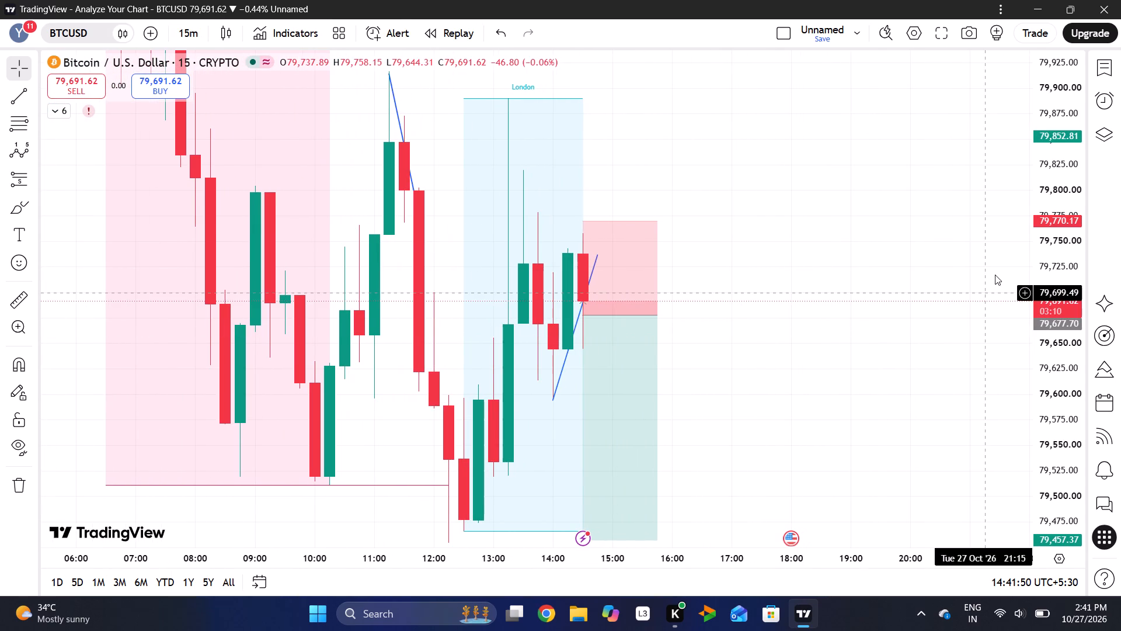
left_click_drag(1042, 202, 1026, 383)
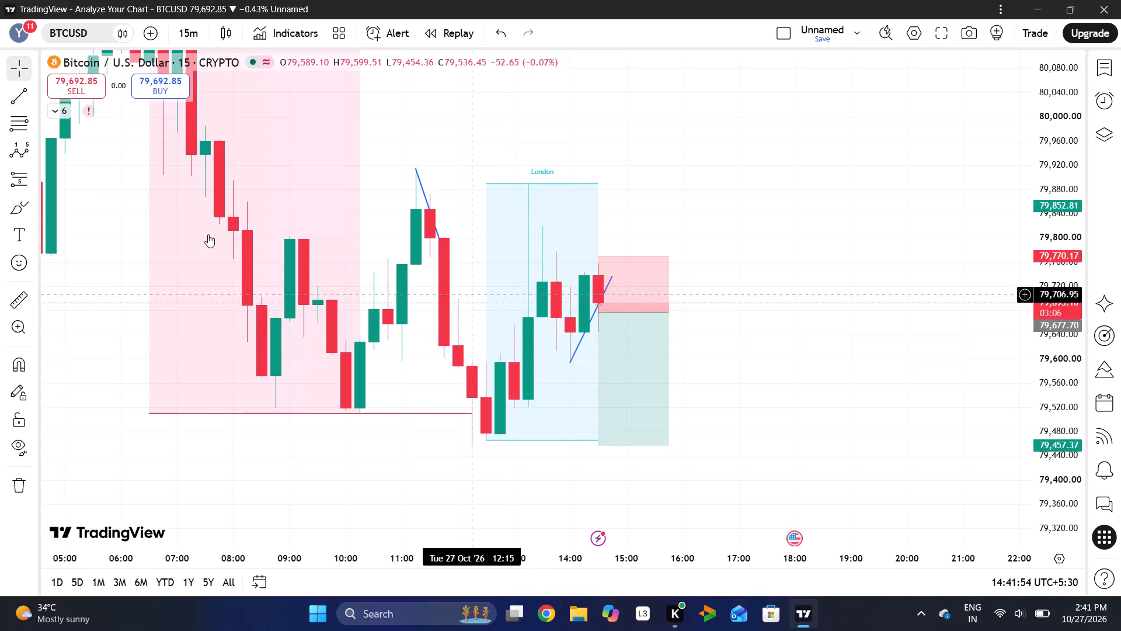
left_click(19, 106)
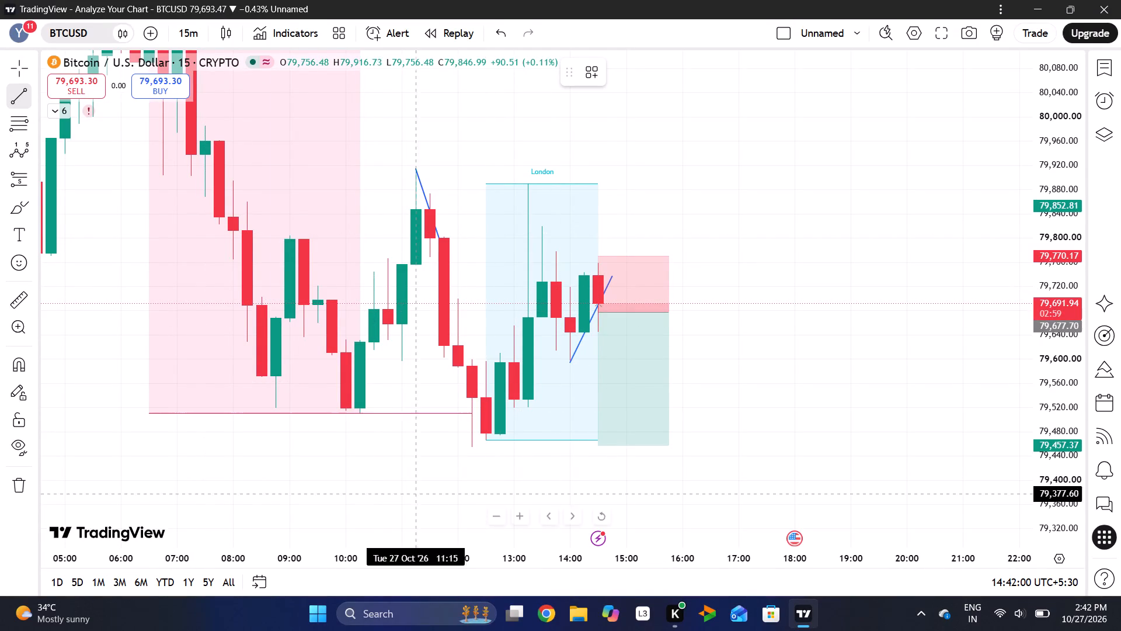
left_click(18, 63)
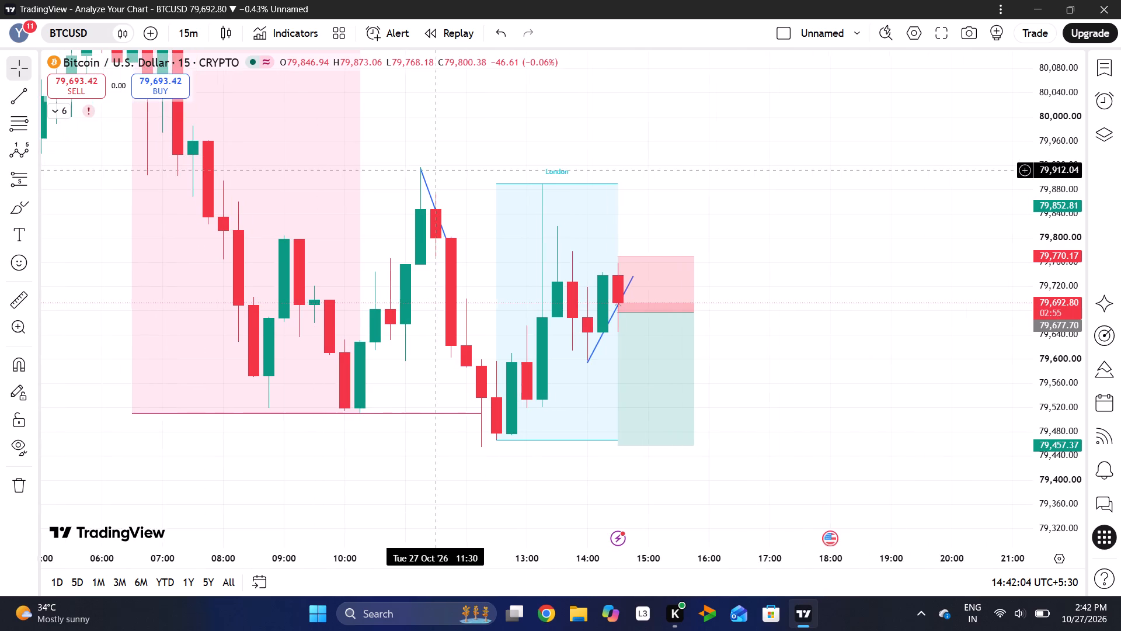
left_click_drag(436, 169, 559, 202)
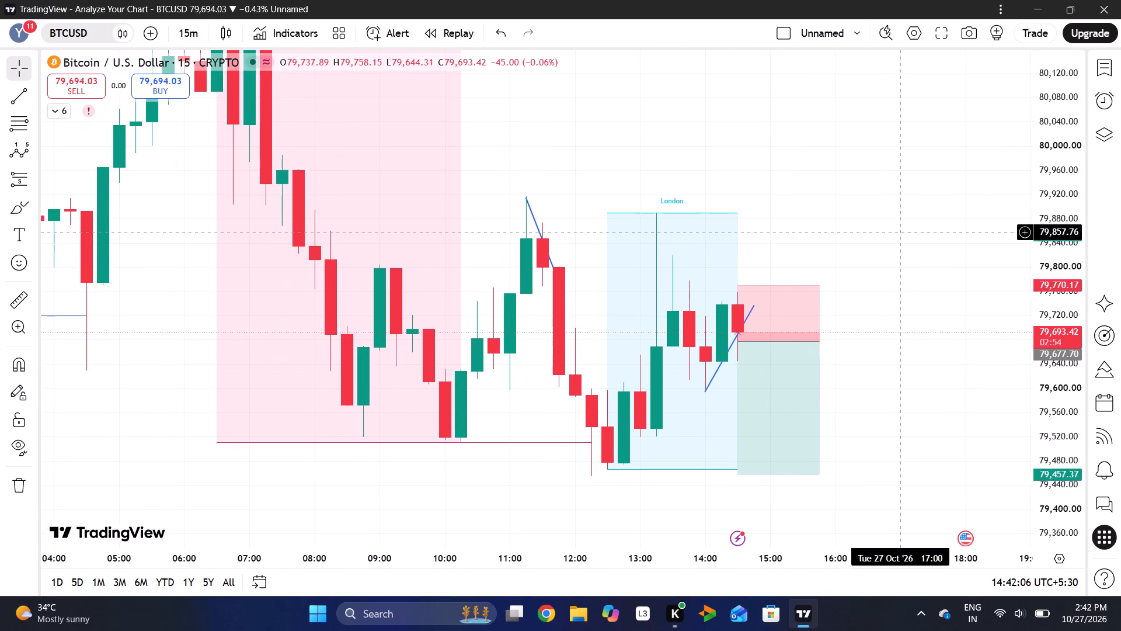
left_click_drag(1058, 181, 1052, 254)
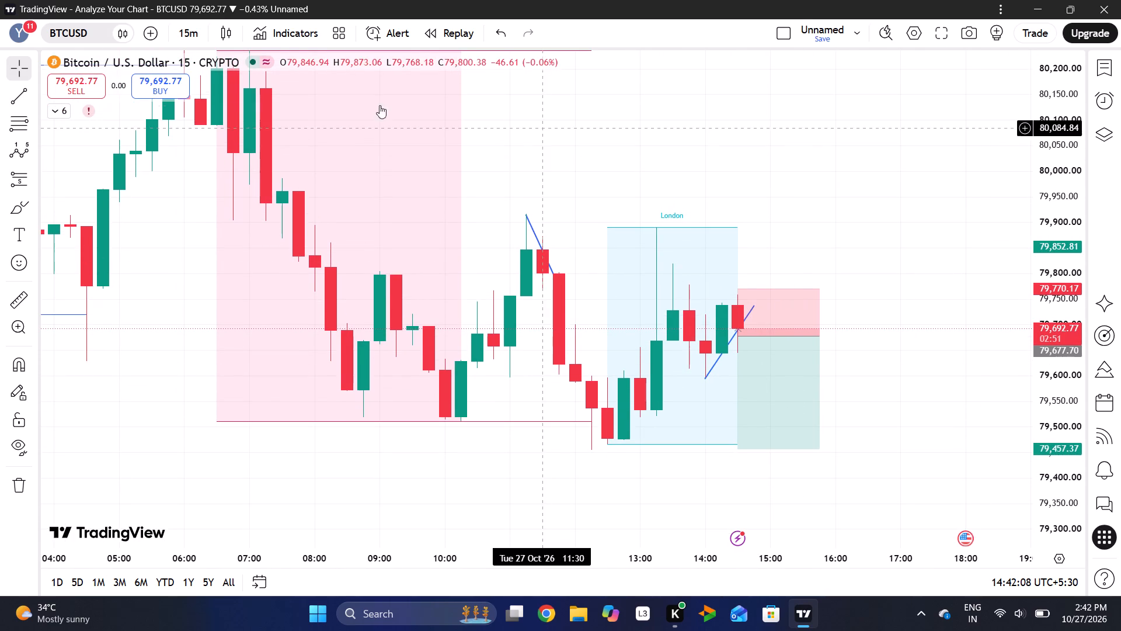
Return the BTCUSD chart to the 5-minute interval and examine the short position at the London session's edge.
left_click(193, 27)
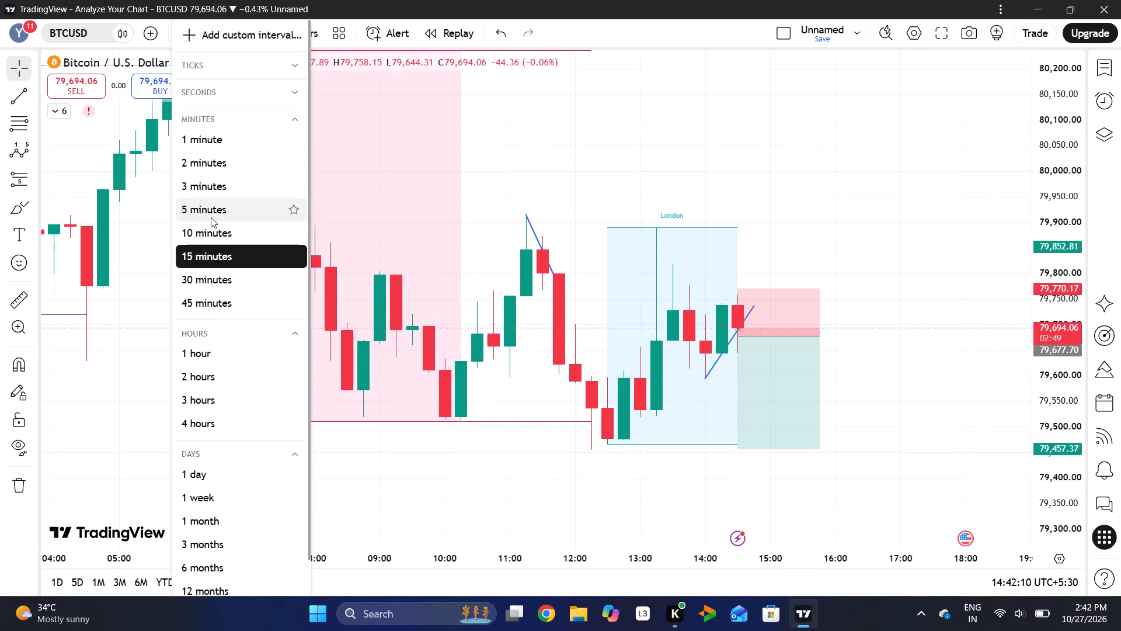
left_click(209, 211)
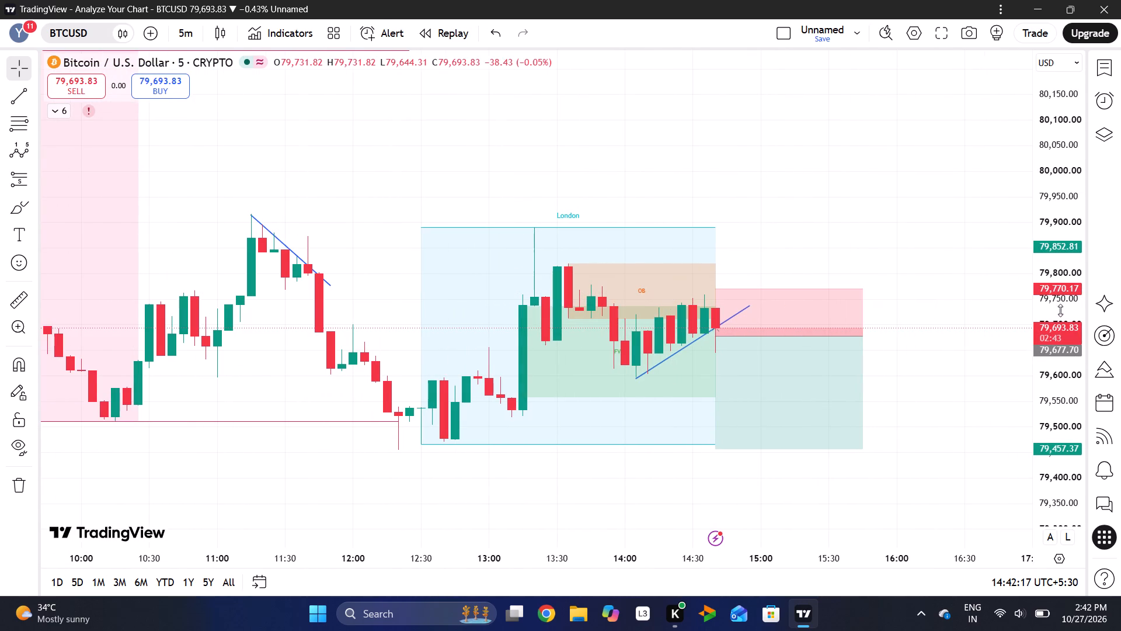
left_click_drag(1060, 314, 1071, 172)
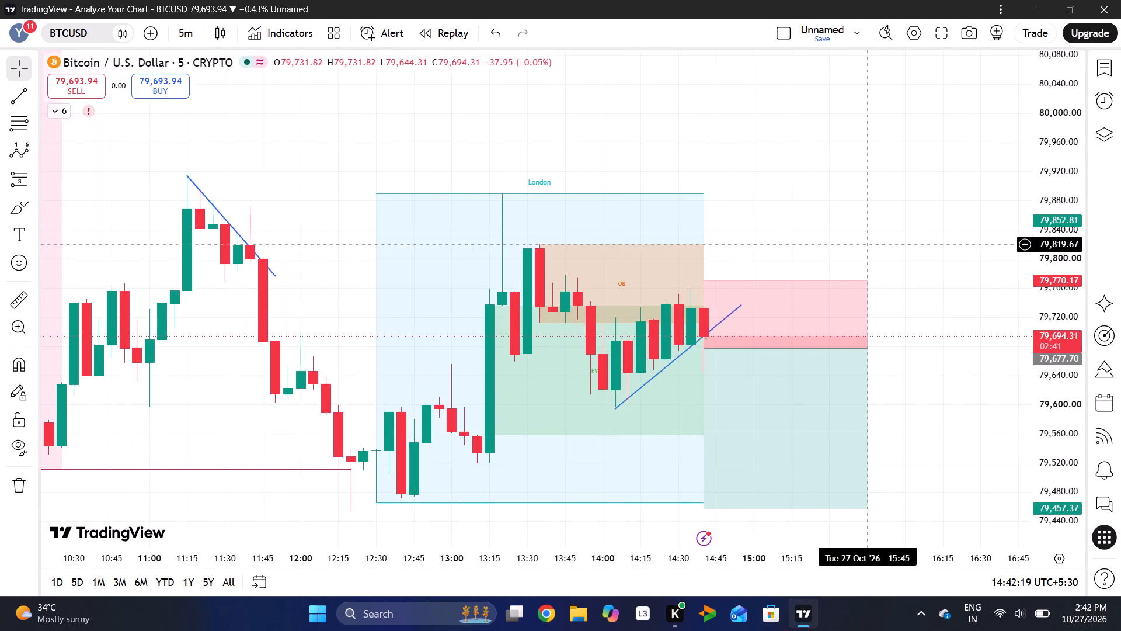
Switch the chart's symbol to XAUUSD.
left_click(89, 29)
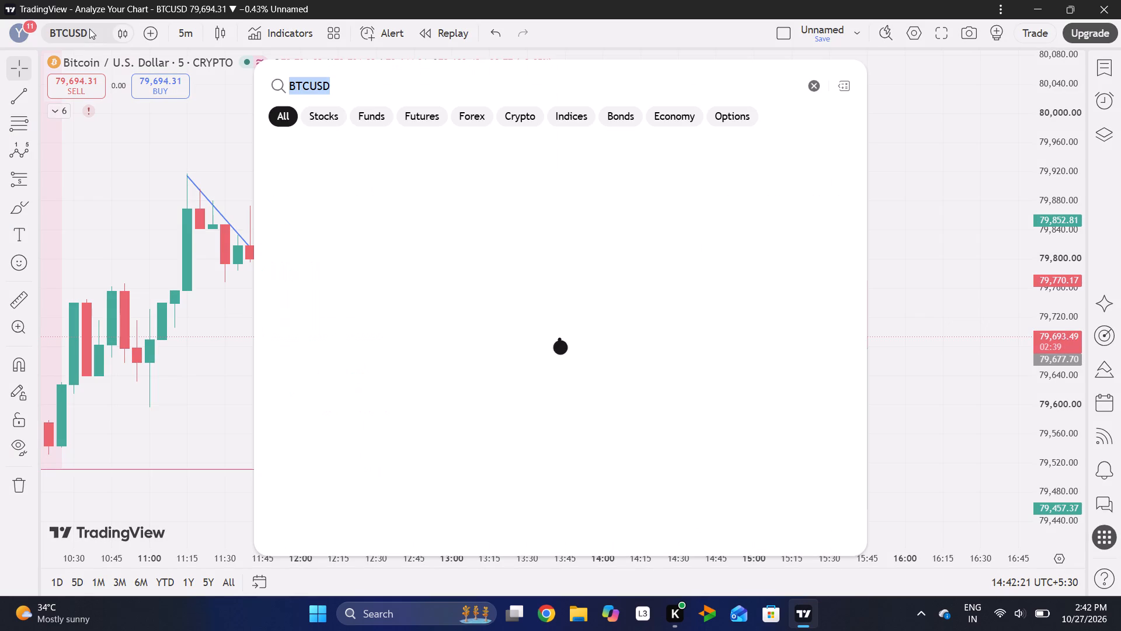
key("space")
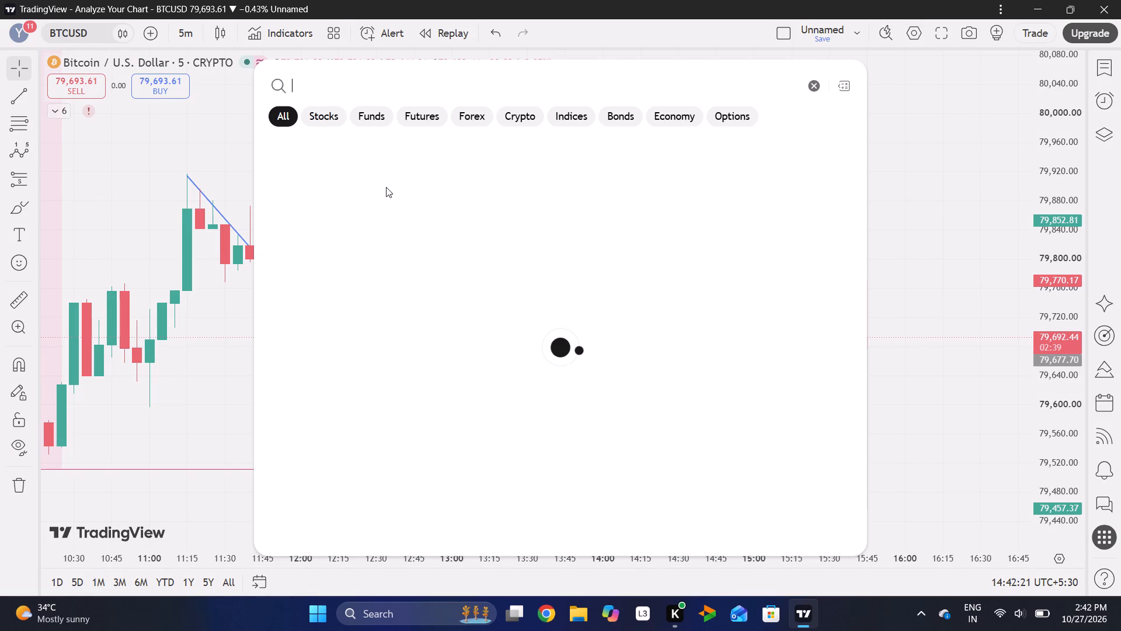
left_click(411, 200)
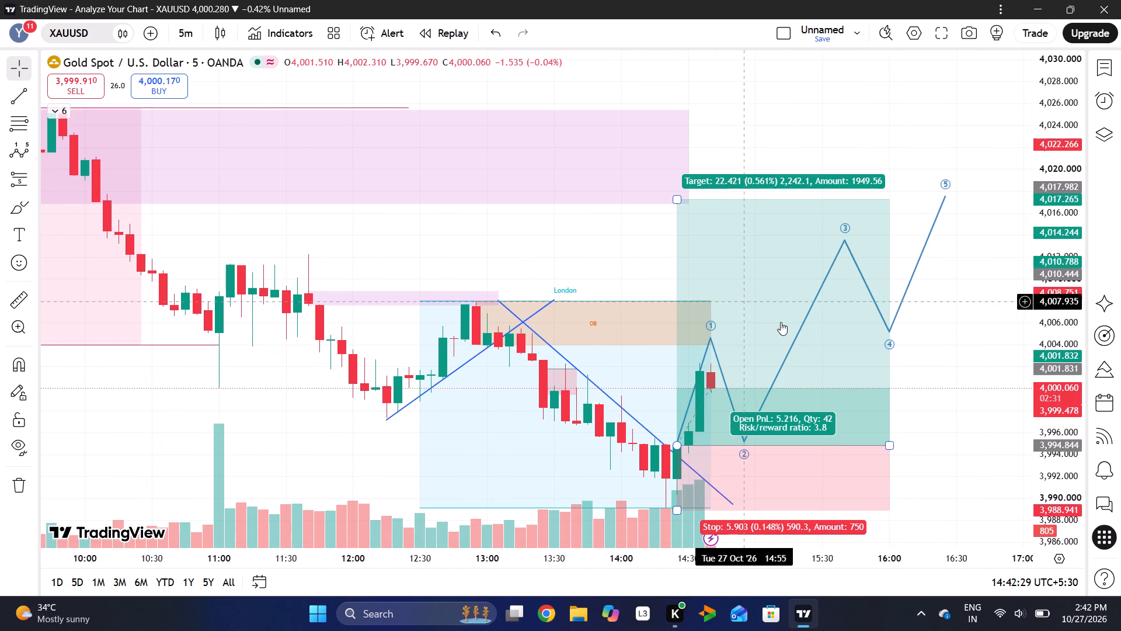
Raise point 2 of the Elliott wave slightly to about 3,995.36, keeping it at 14:55.
left_click_drag(933, 424, 858, 308)
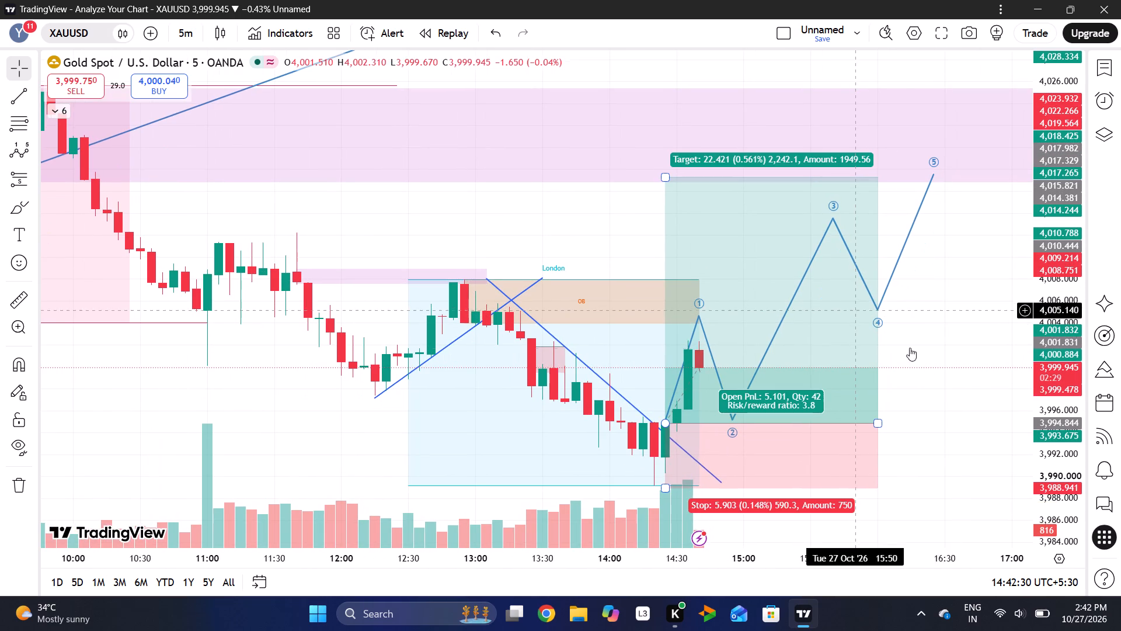
left_click_drag(910, 348, 857, 261)
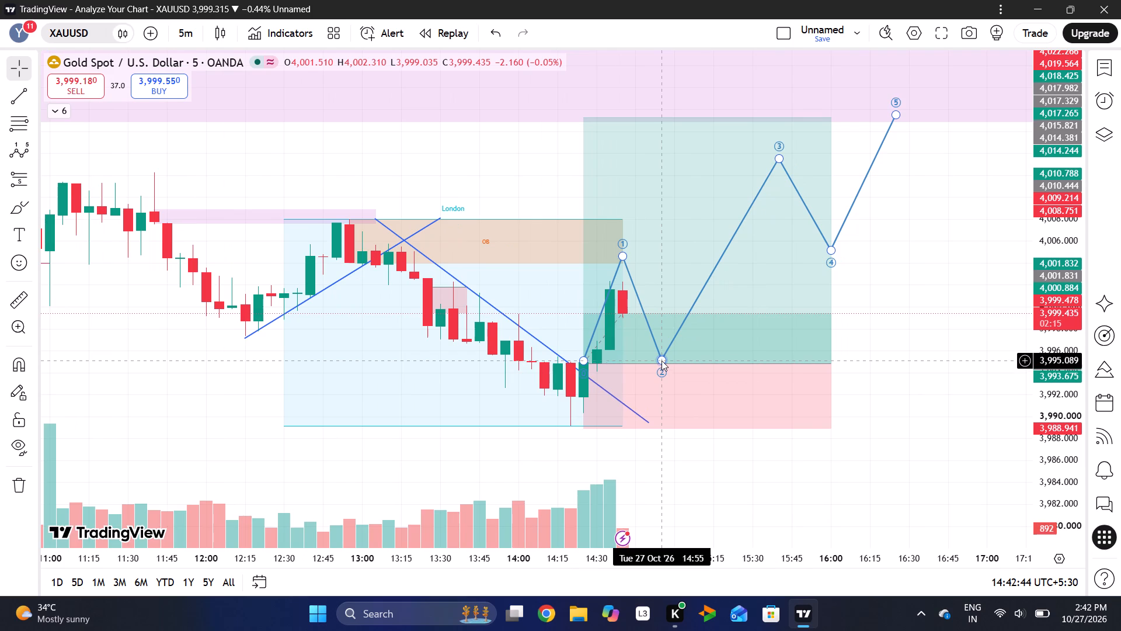
left_click(662, 360)
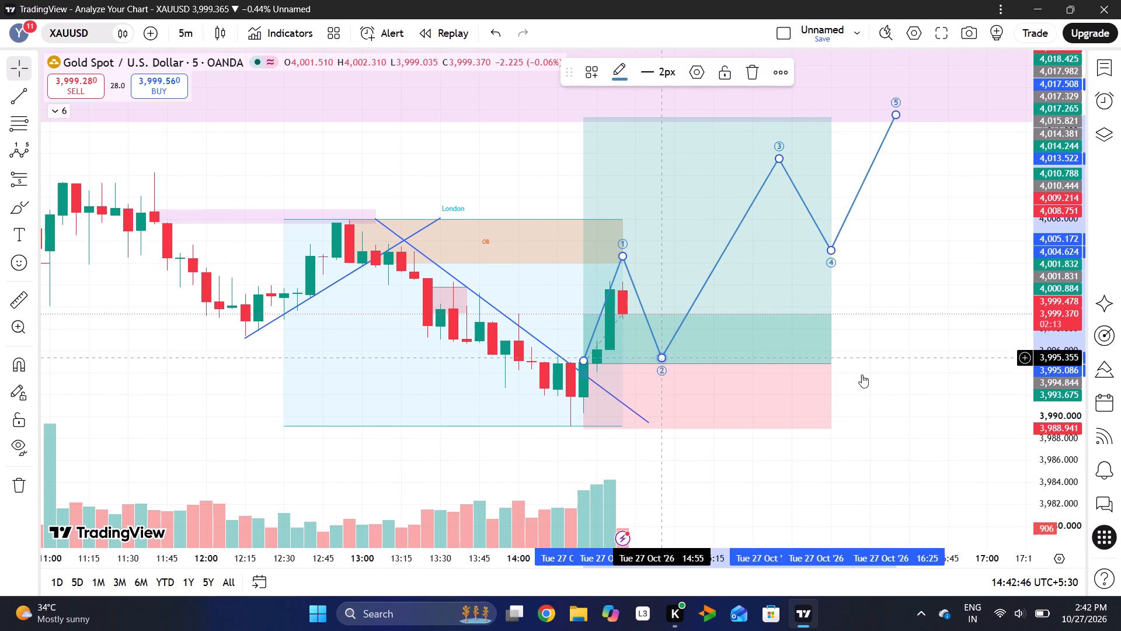
left_click(890, 372)
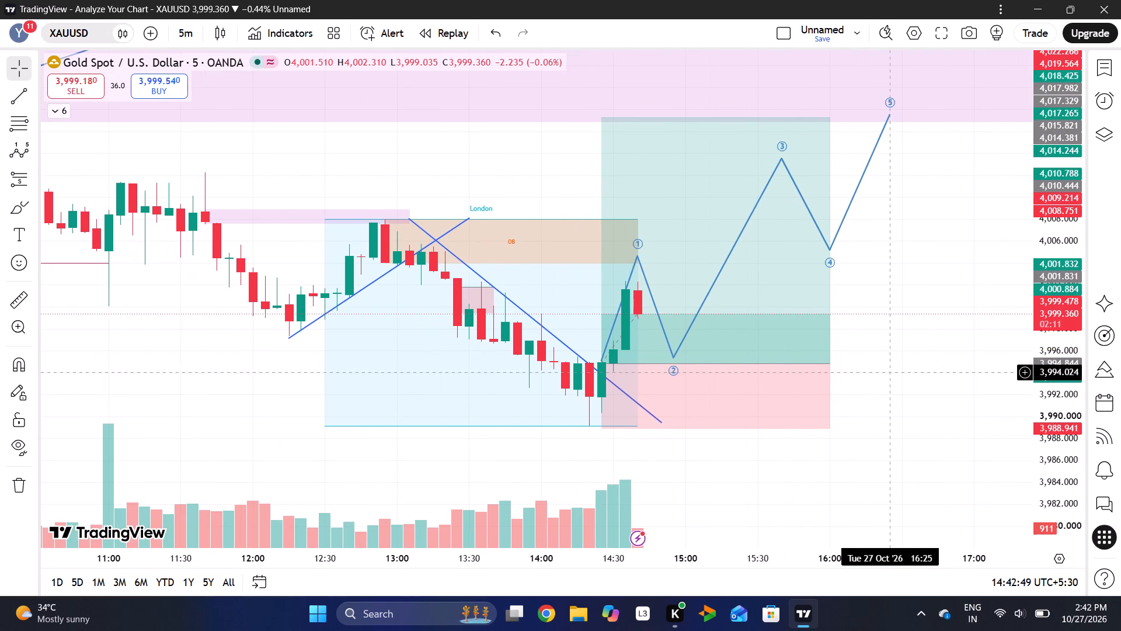
Nudge the XAUUSD long position up slightly to an entry of about 3,994.89 and a stop of about 3,988.99, starting at 14:25.
left_click_drag(1061, 404, 1062, 309)
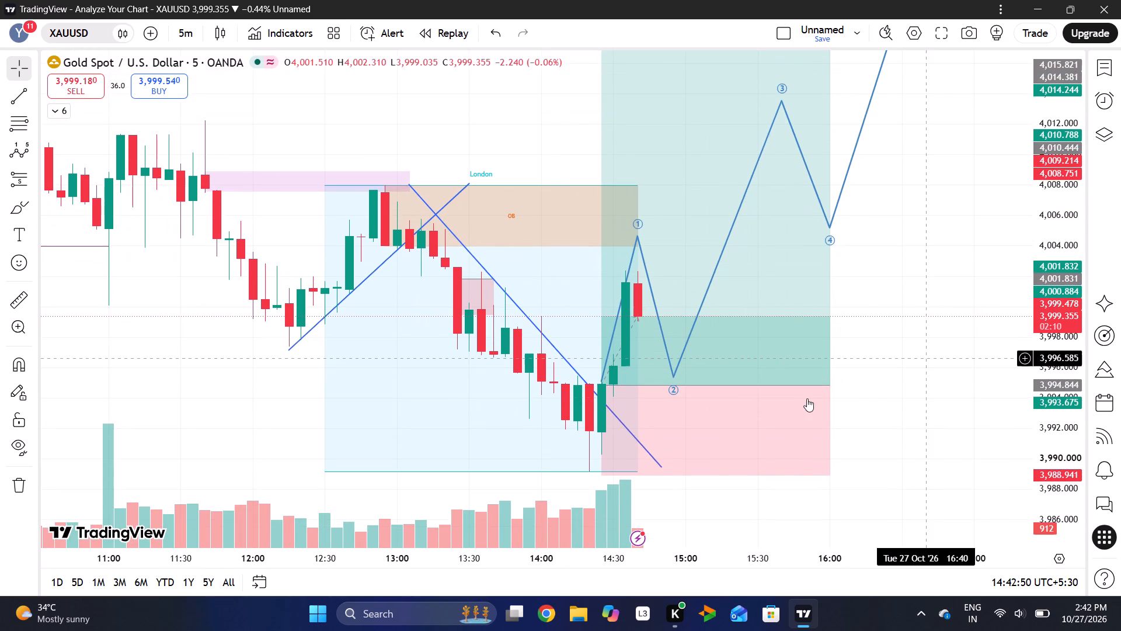
left_click(769, 394)
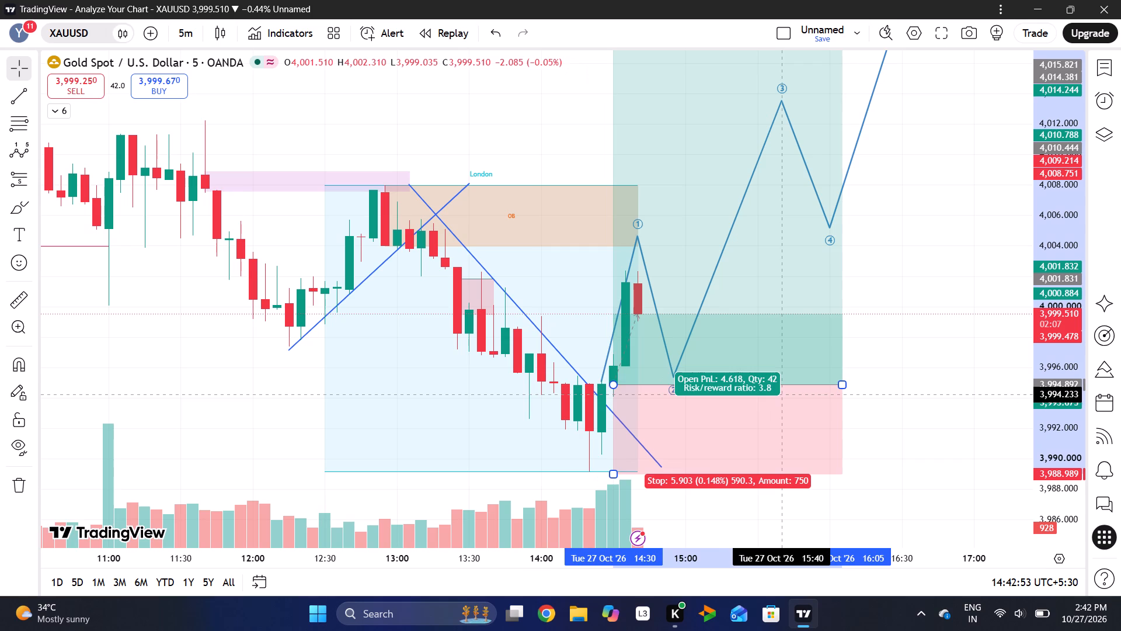
left_click(947, 390)
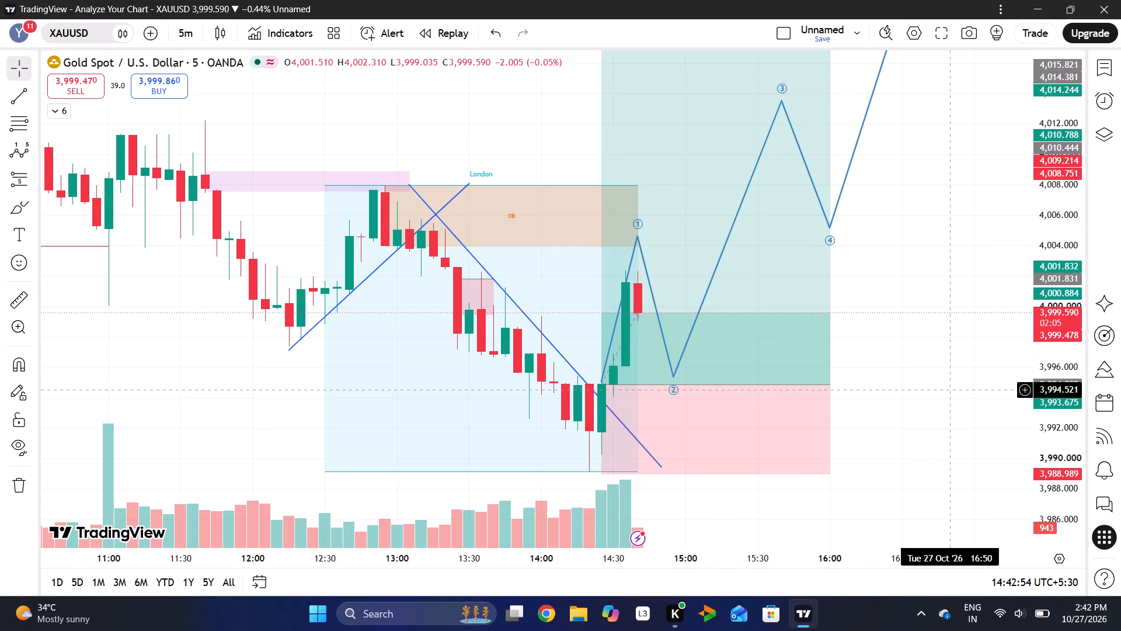
Examine the XAUUSD long position and Elliott wave projection against the latest candles, trend lines and London session range.
left_click_drag(1059, 284, 1059, 288)
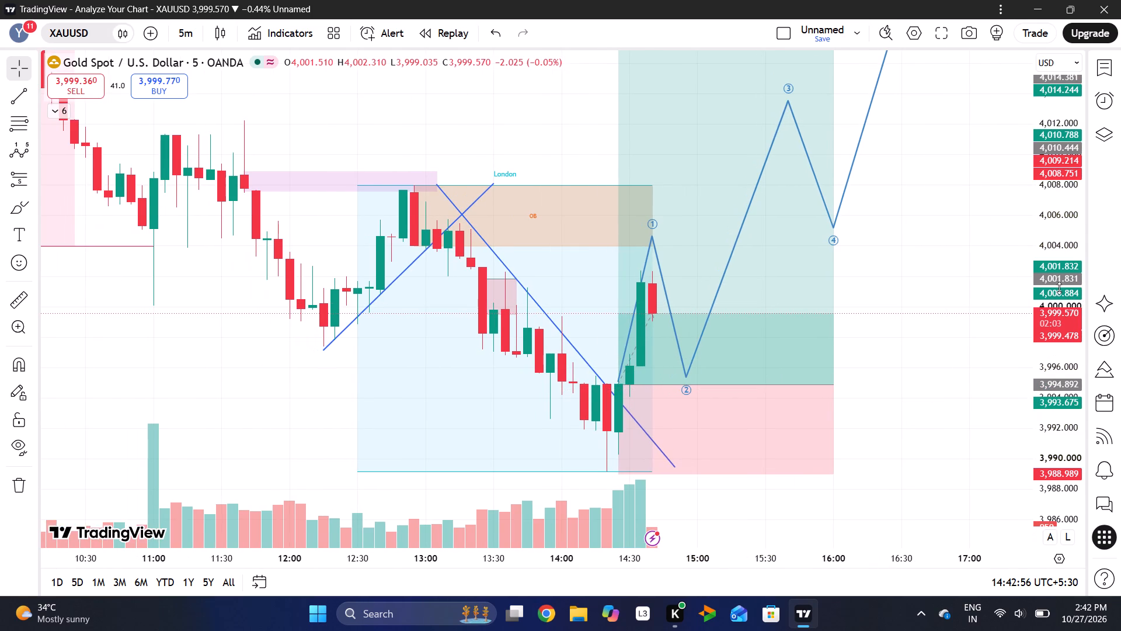
left_click_drag(1059, 288, 1064, 434)
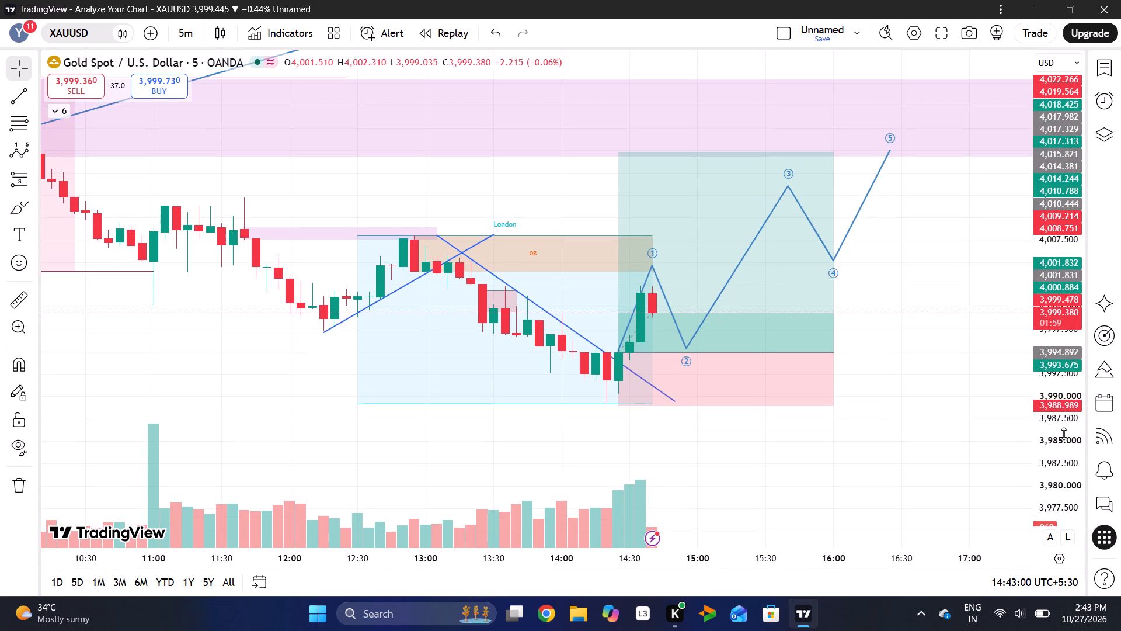
scroll(753, 435, "left", 1)
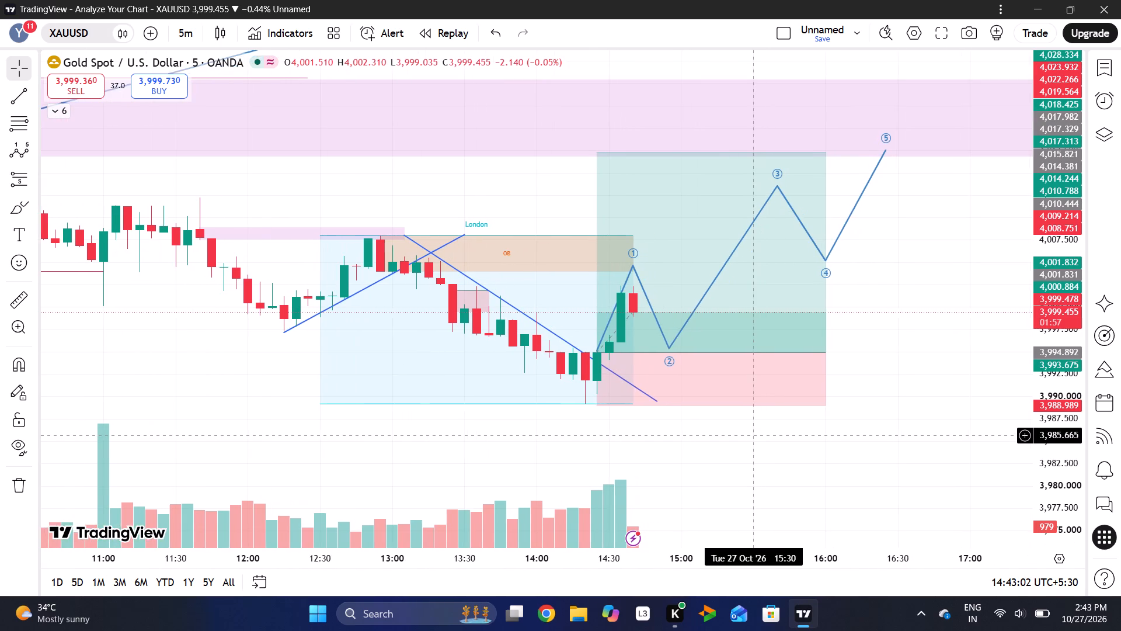
scroll(753, 435, "left", 2)
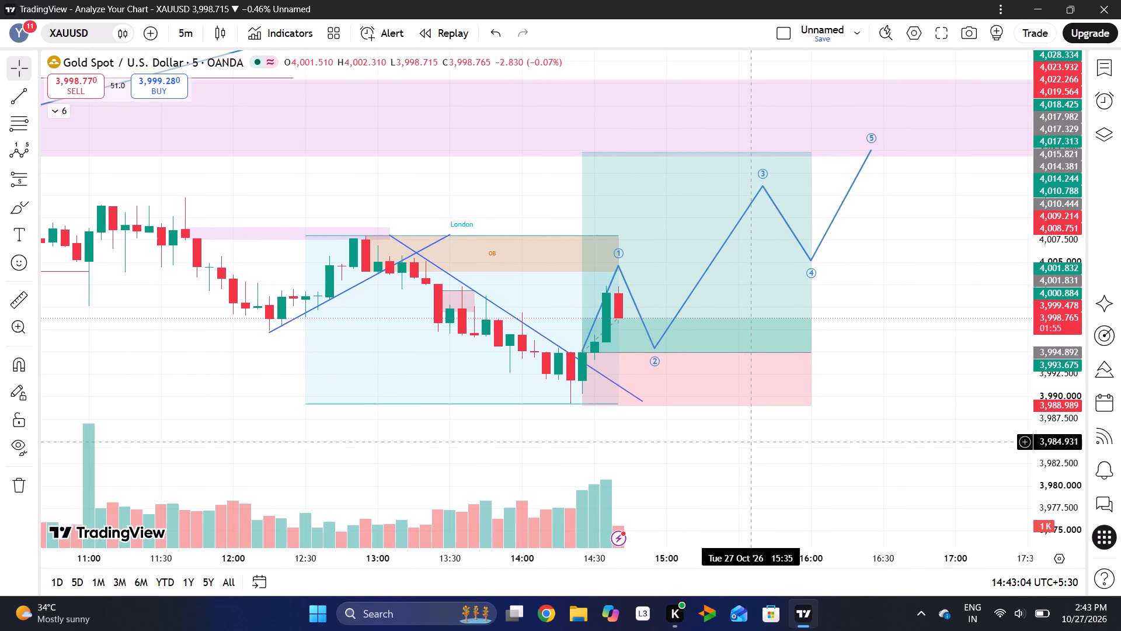
left_click_drag(1057, 450, 1053, 286)
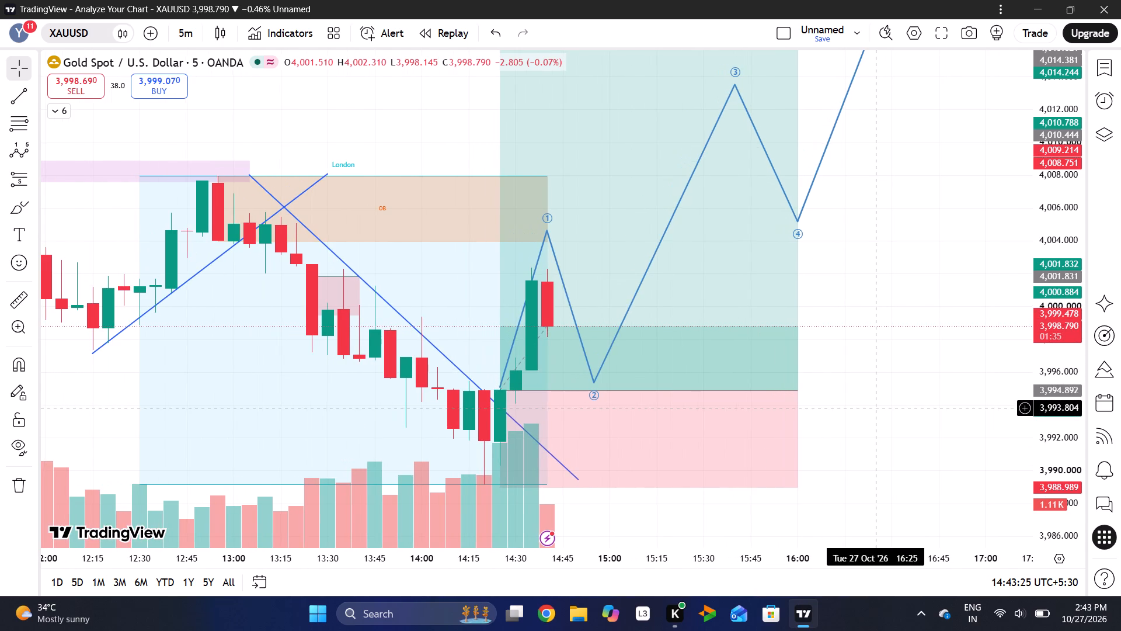
left_click_drag(1047, 260, 1043, 355)
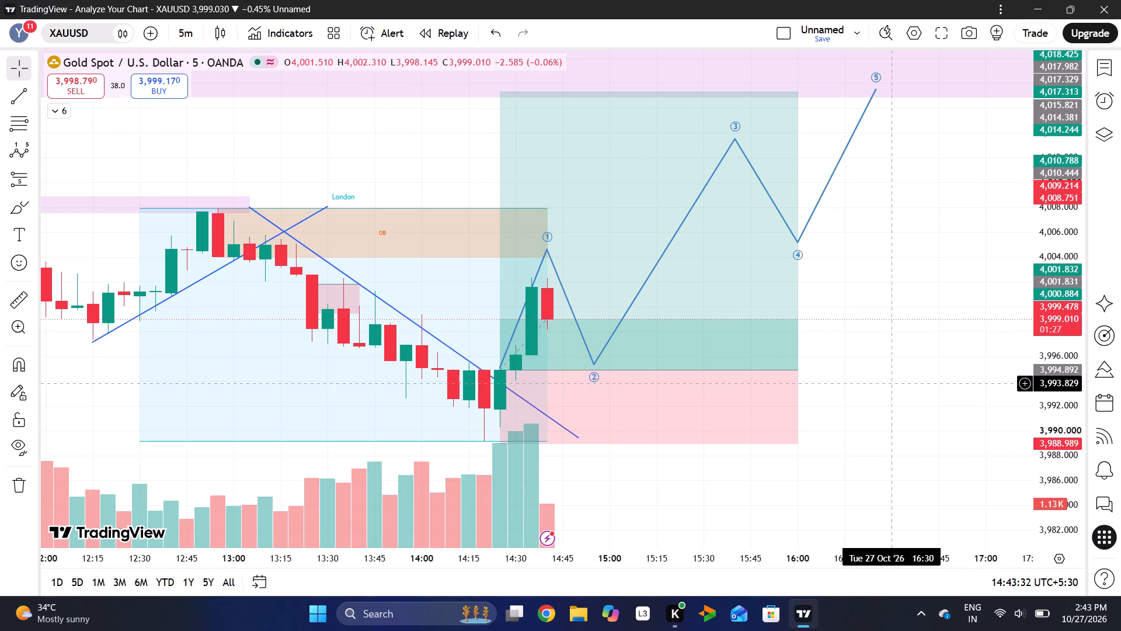
scroll(831, 403, "right", 2)
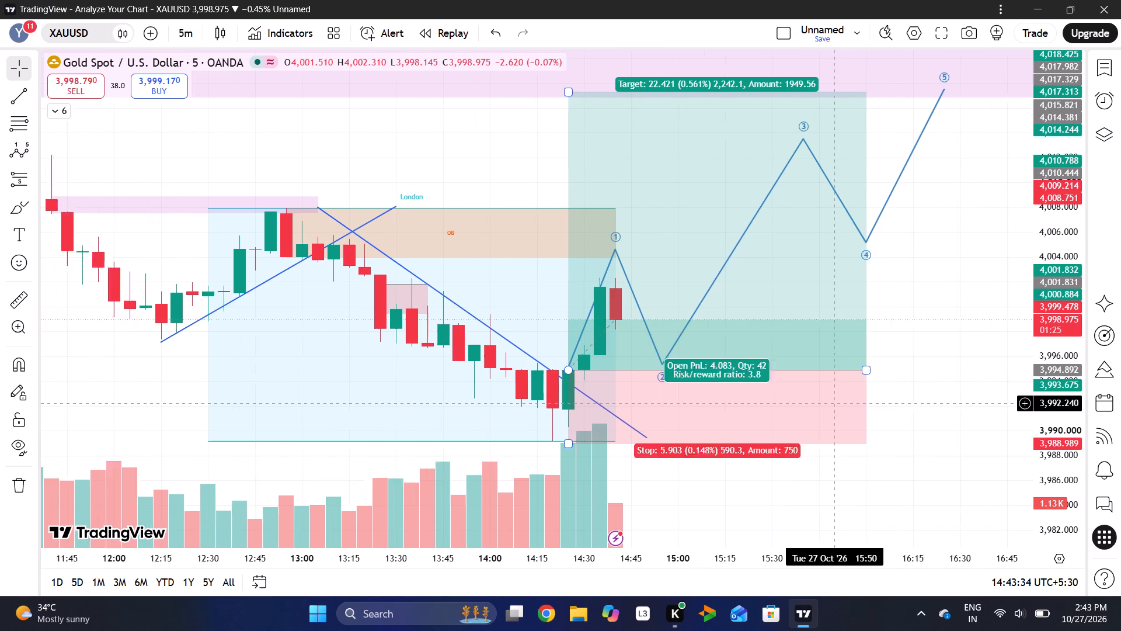
scroll(577, 413, "right", 1)
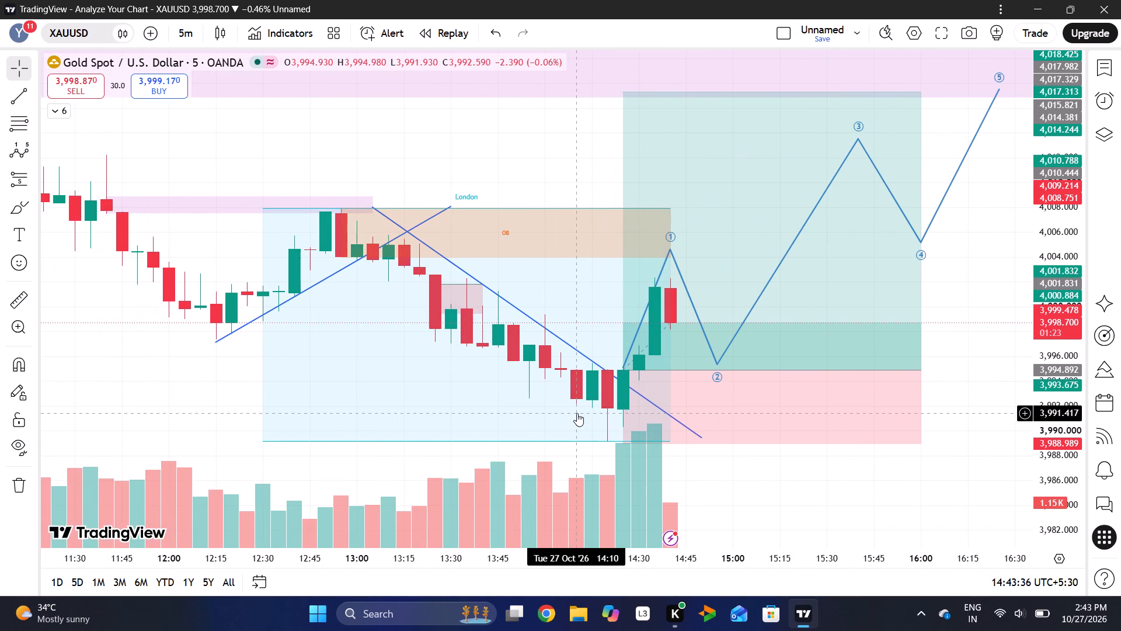
scroll(577, 413, "right", 1)
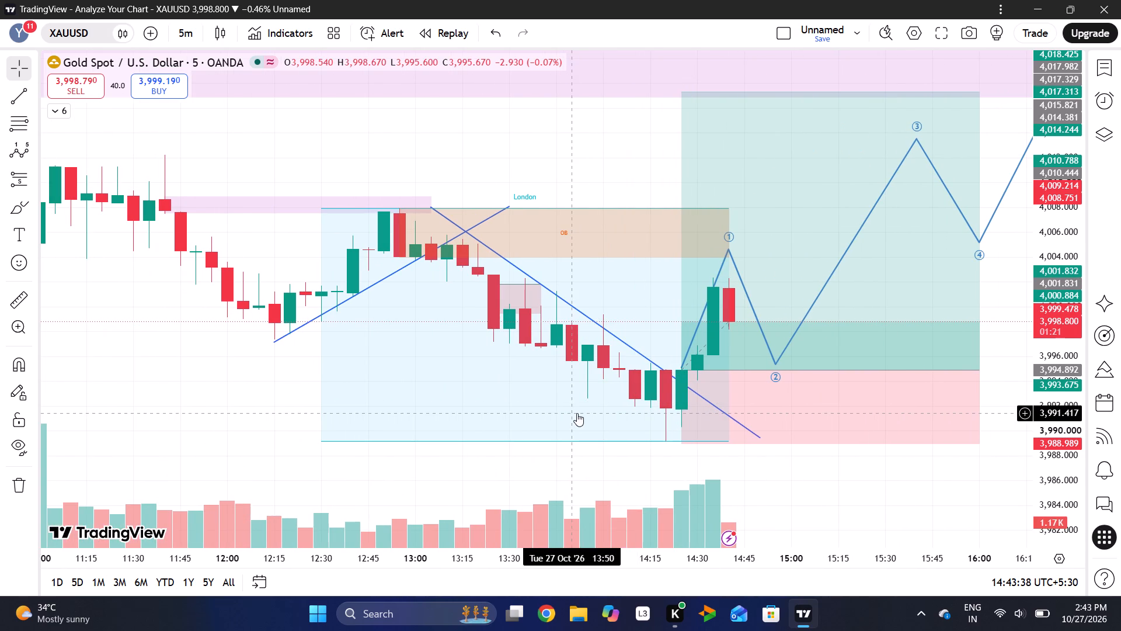
scroll(577, 413, "up", 2)
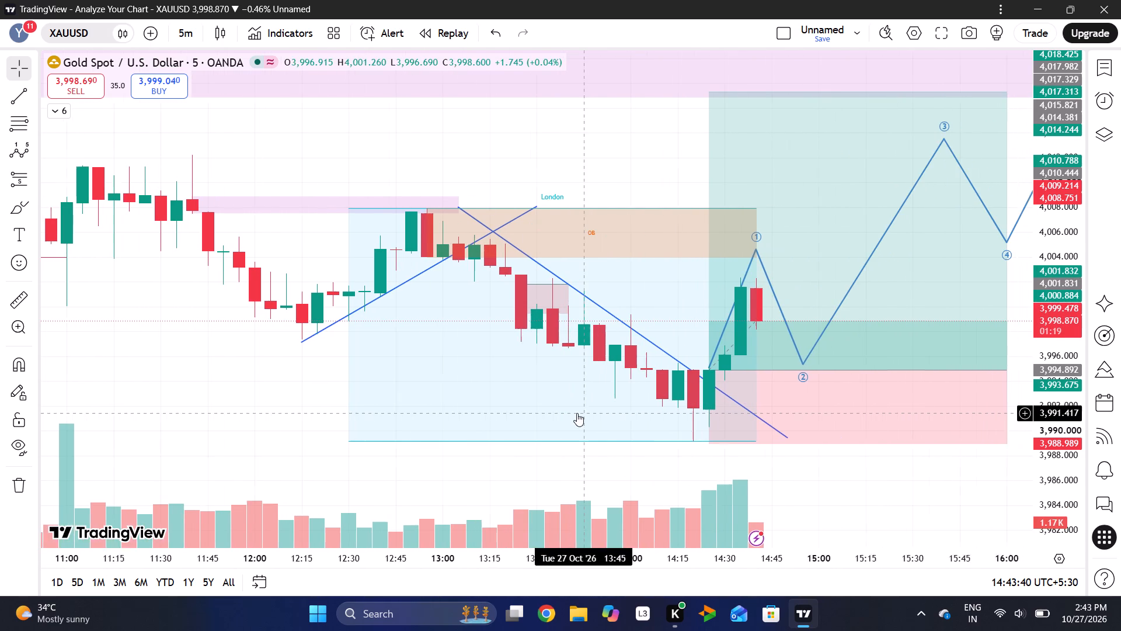
scroll(577, 413, "up", 1)
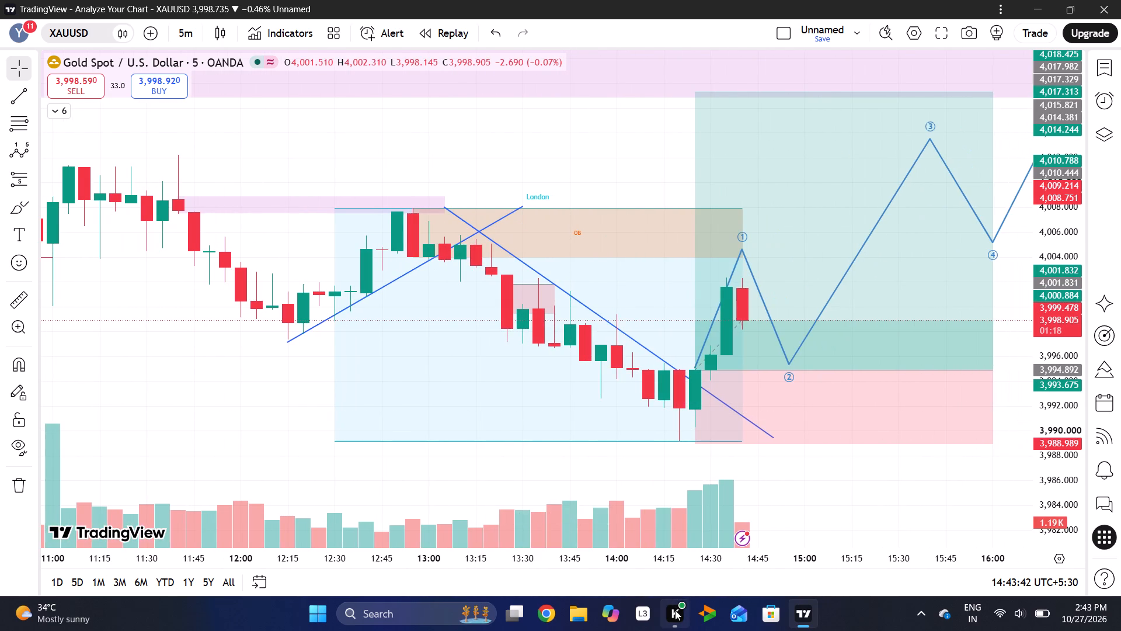
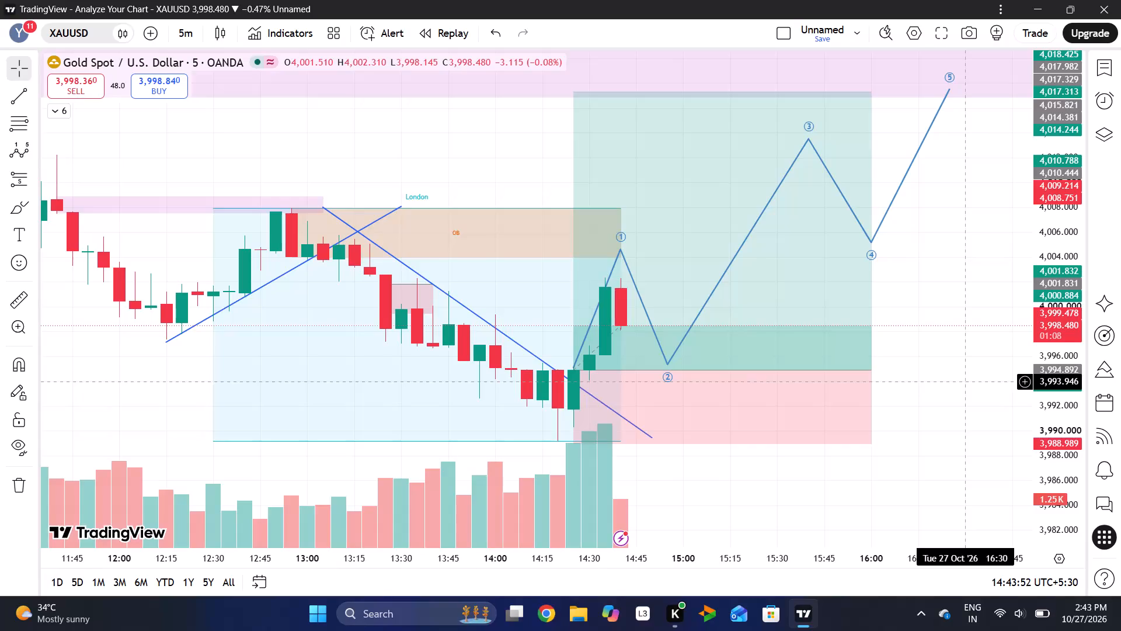
Examine the 5-minute XAUUSD long position and wave projection against the newest candles, the London range and the earlier Asian-session zone.
scroll(963, 382, "left", 1)
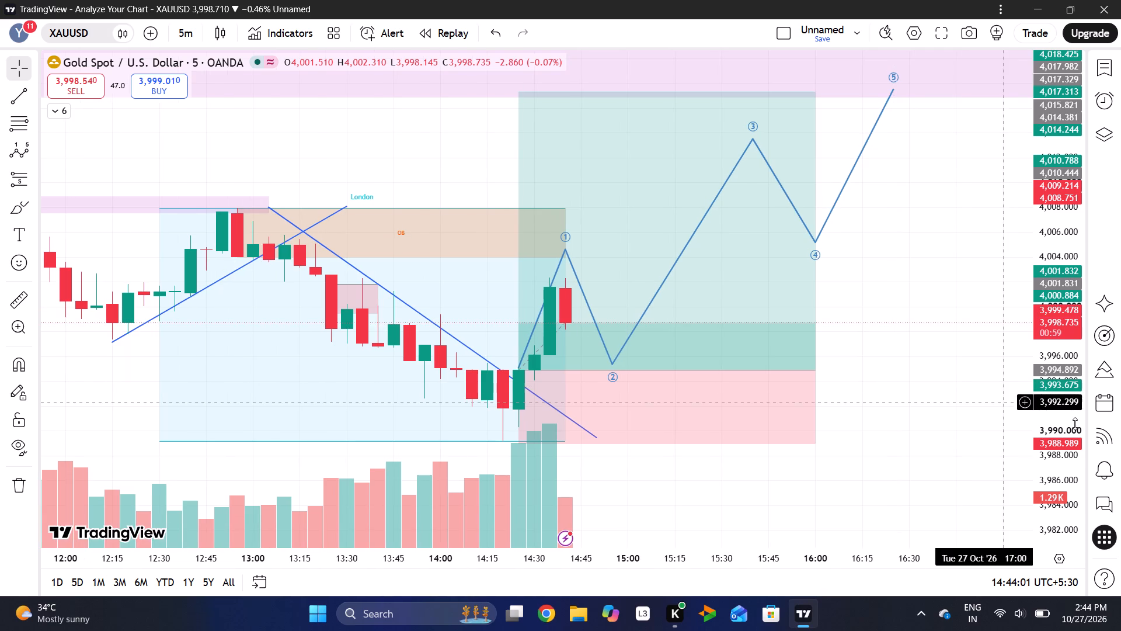
left_click_drag(1075, 424, 1082, 330)
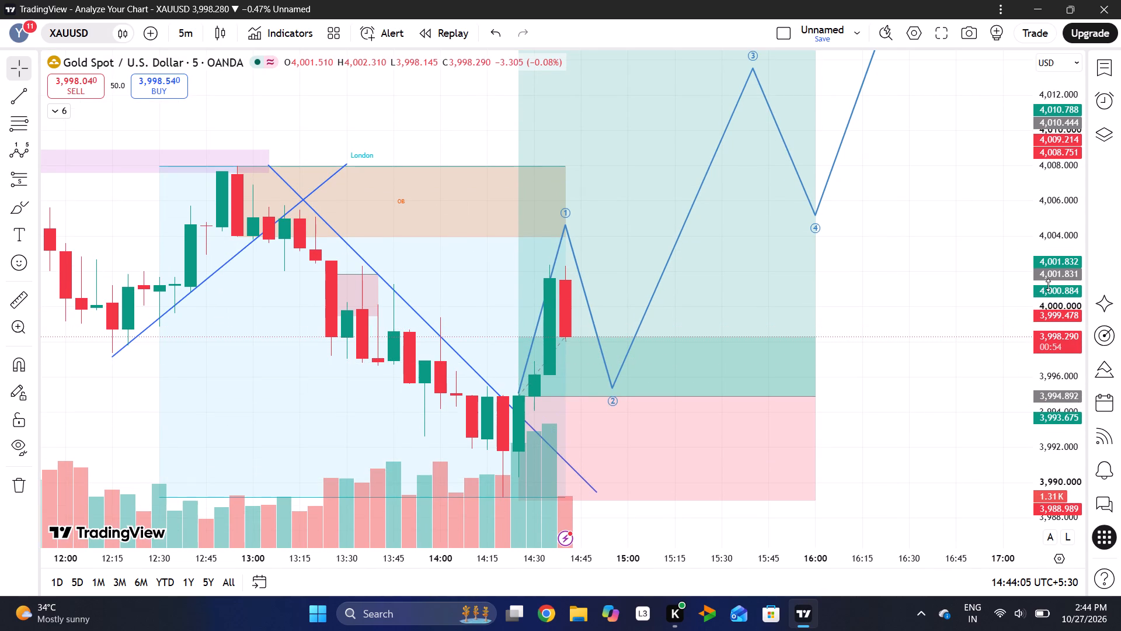
left_click_drag(1048, 285, 1040, 338)
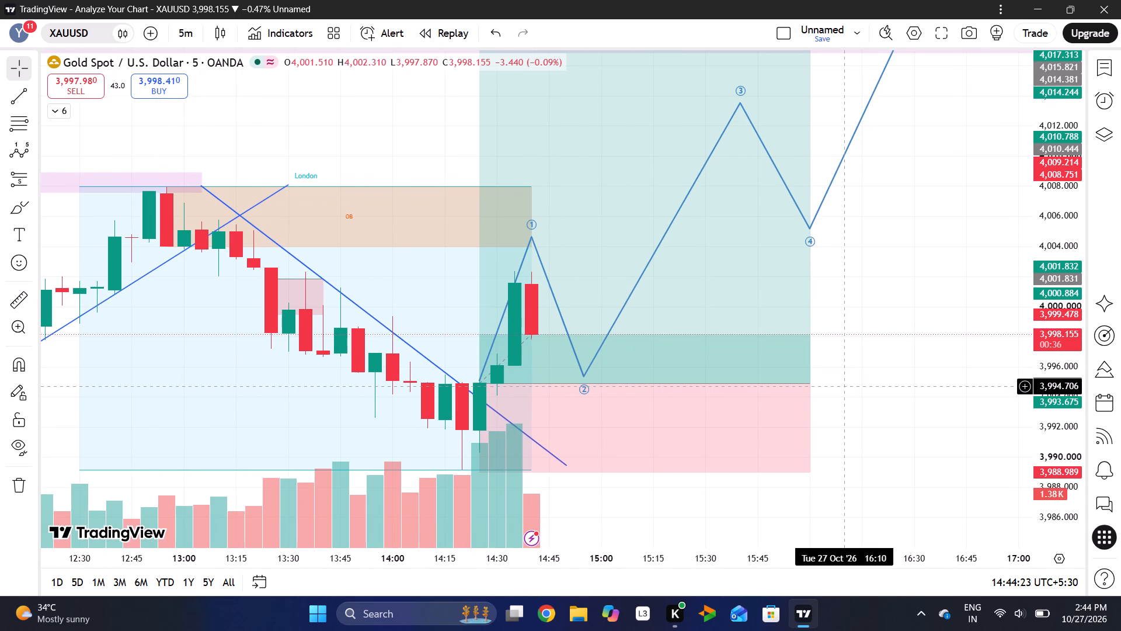
scroll(897, 402, "left", 1)
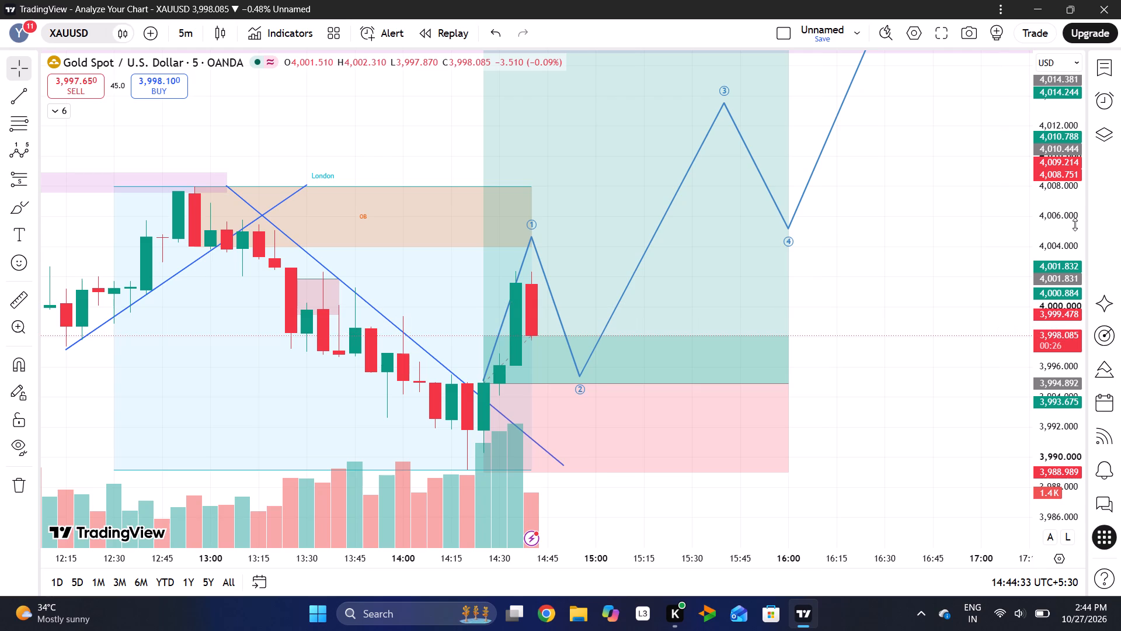
left_click_drag(1075, 224, 1066, 289)
left_click_drag(911, 315, 771, 299)
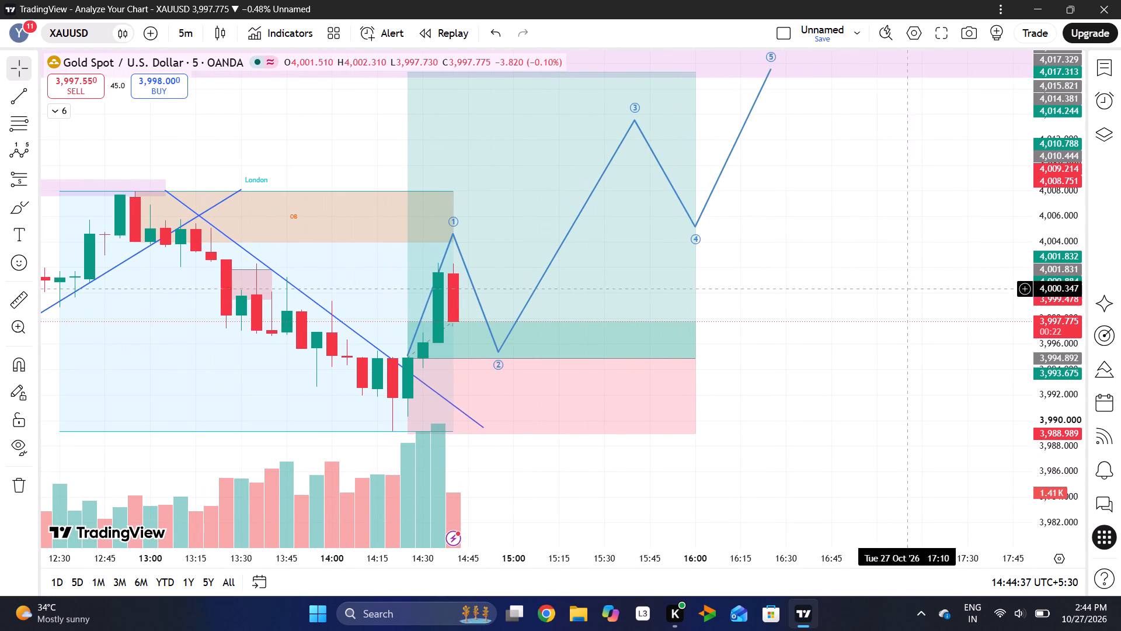
left_click_drag(1058, 219, 1077, 301)
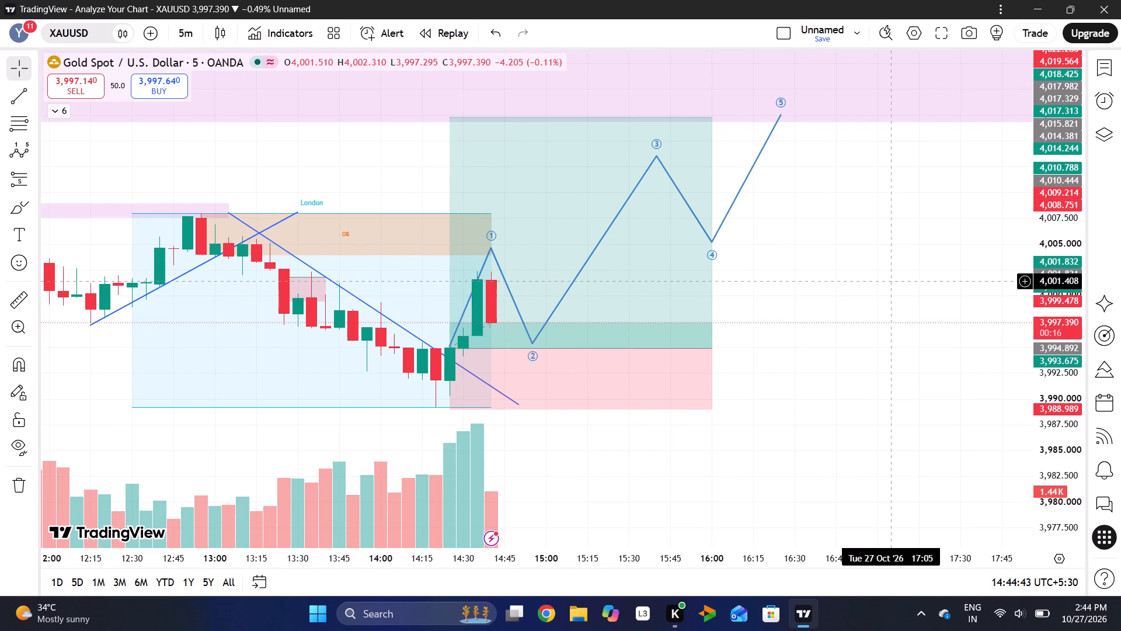
left_click_drag(892, 280, 777, 256)
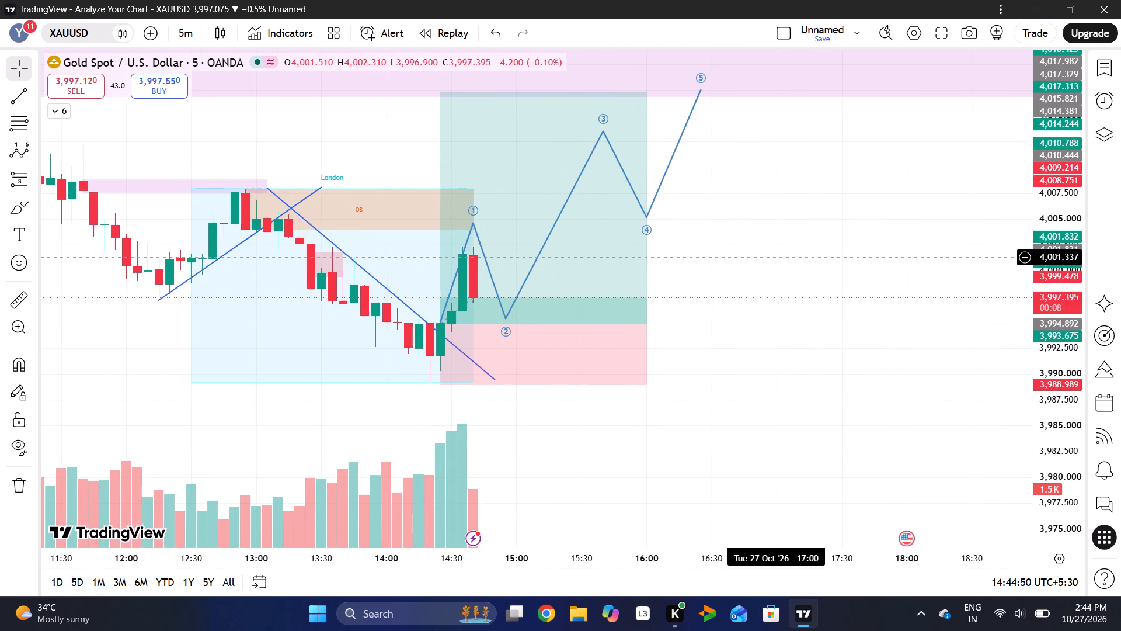
left_click_drag(777, 256, 594, 285)
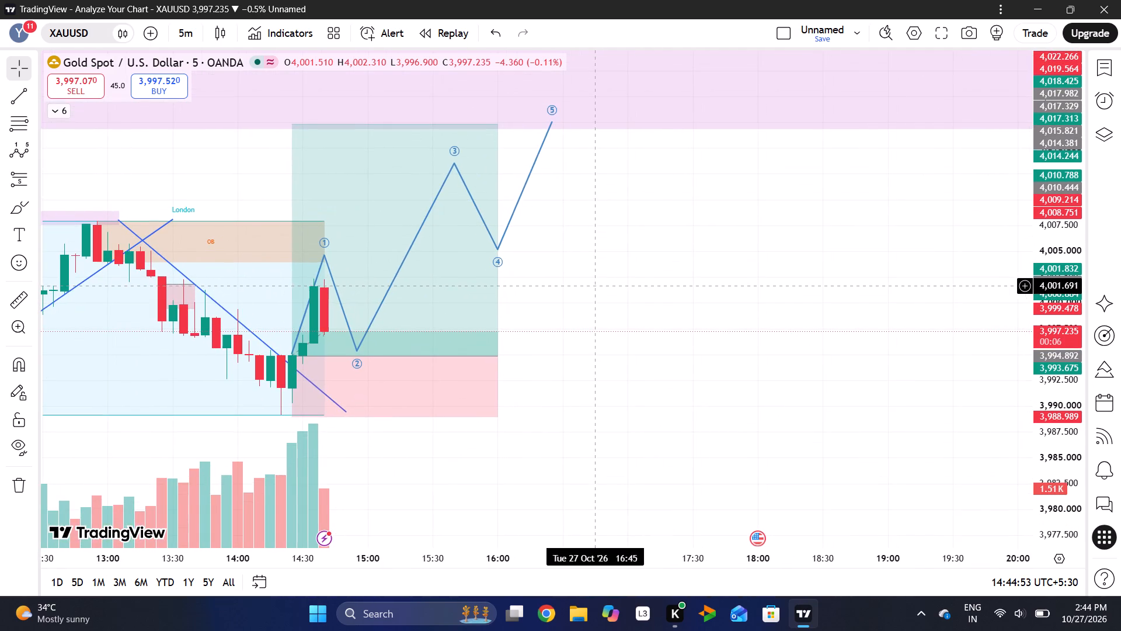
left_click_drag(1042, 230, 1040, 290)
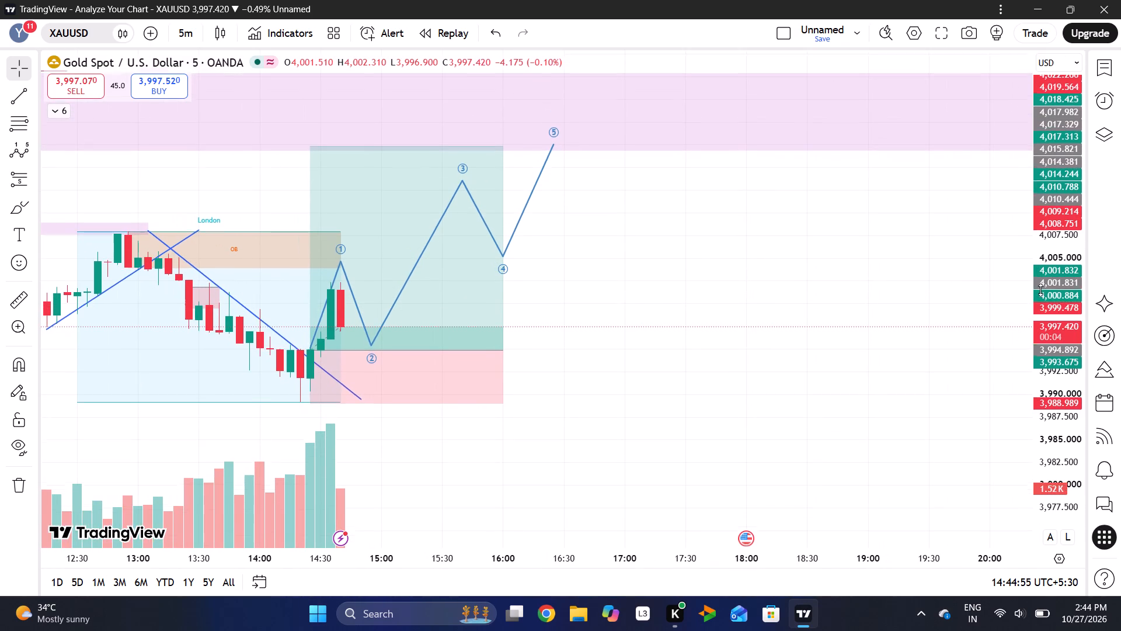
left_click_drag(1040, 290, 1040, 290)
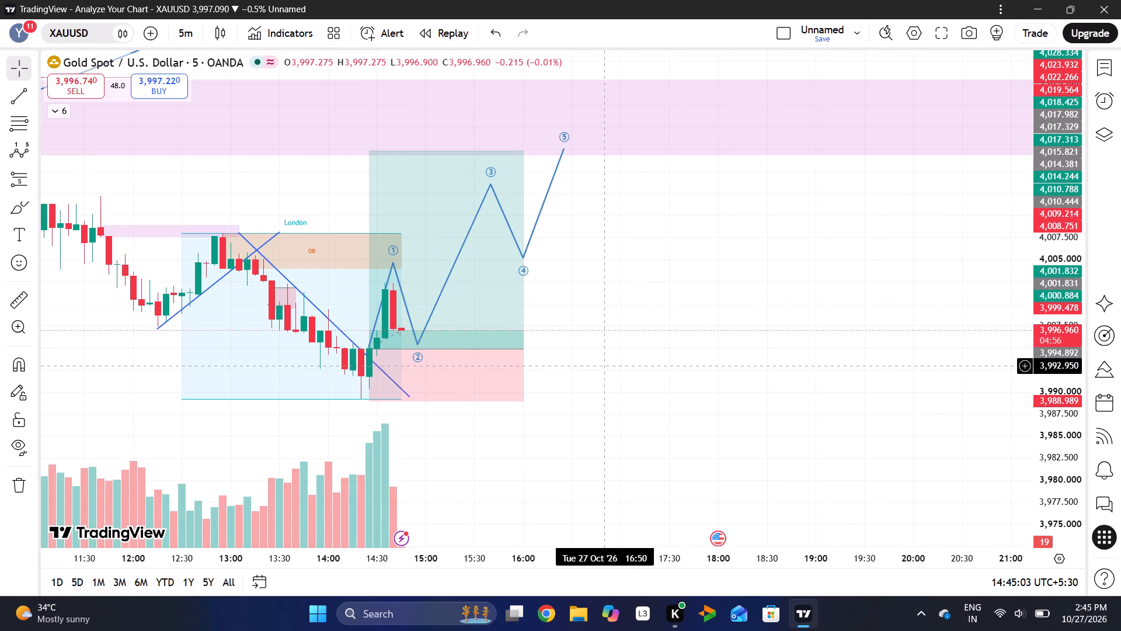
left_click_drag(604, 366, 741, 372)
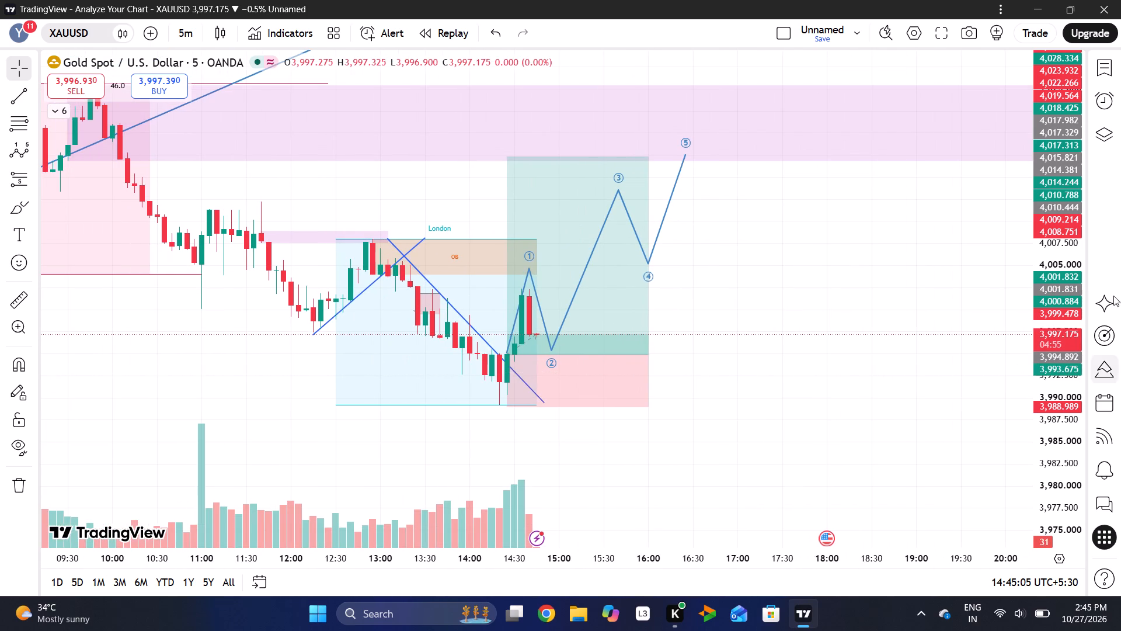
left_click_drag(1050, 277, 1021, 366)
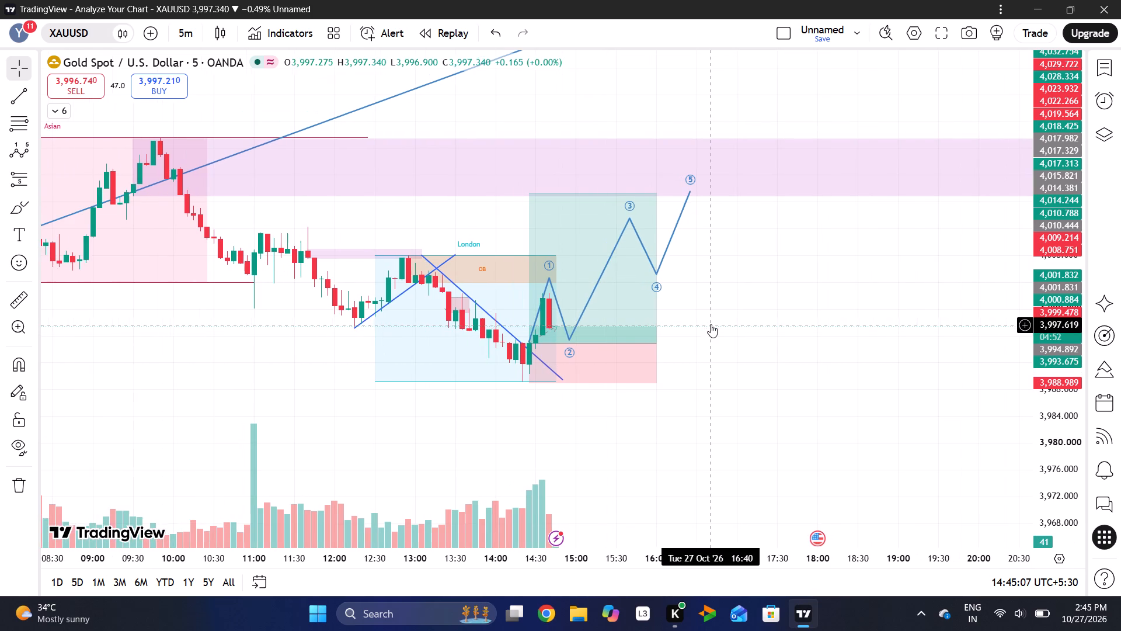
left_click_drag(711, 324, 604, 294)
left_click(657, 312)
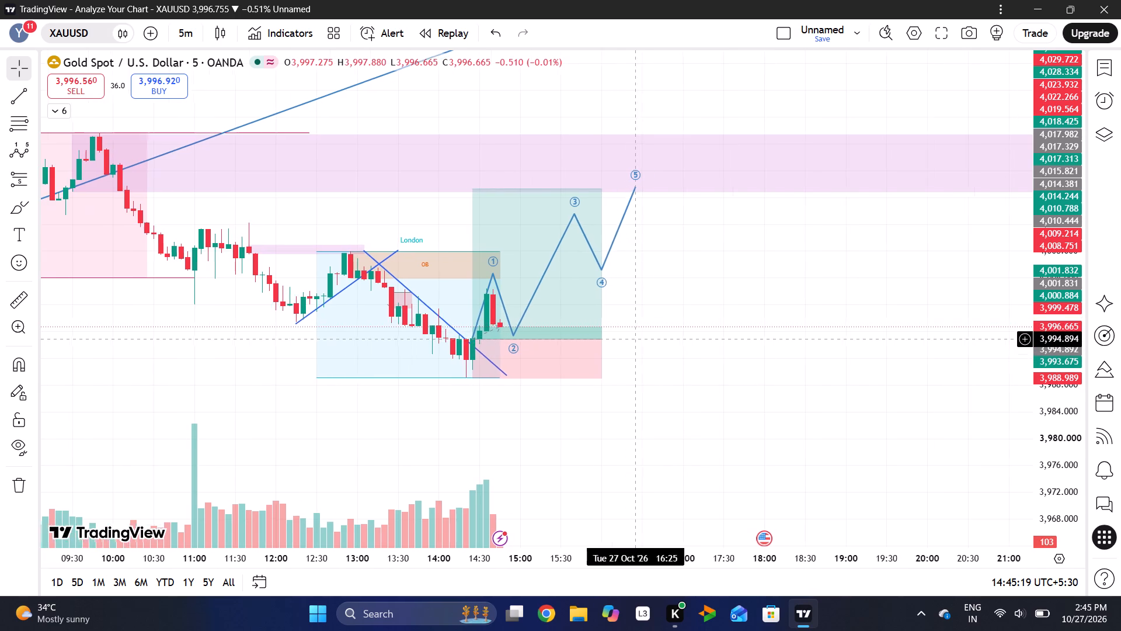
left_click_drag(1066, 389, 1084, 256)
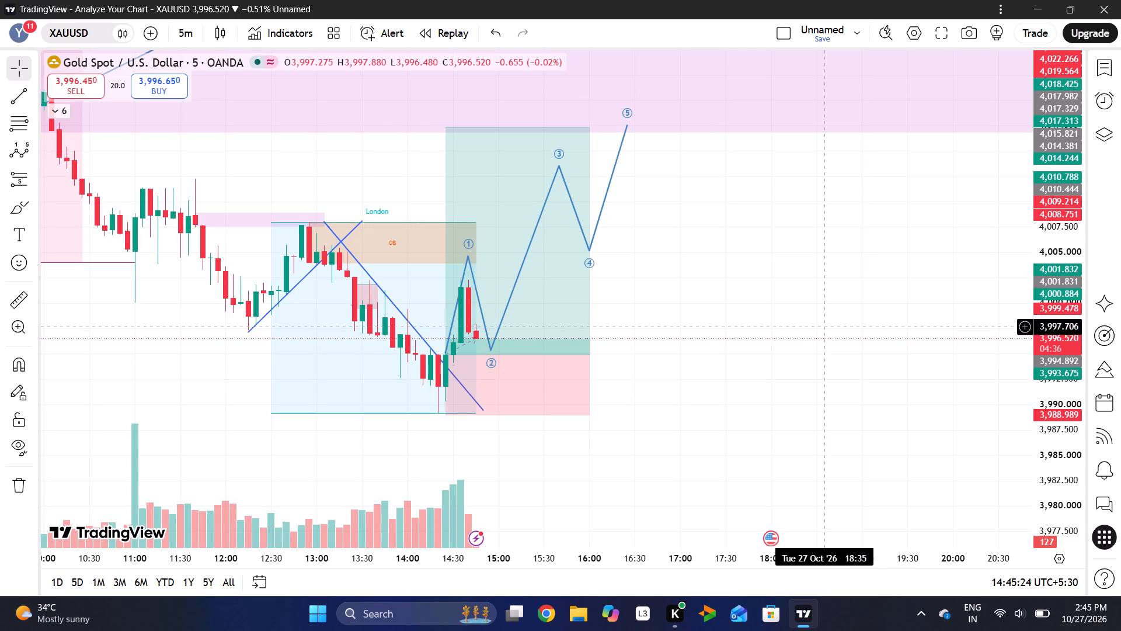
left_click_drag(664, 397, 797, 397)
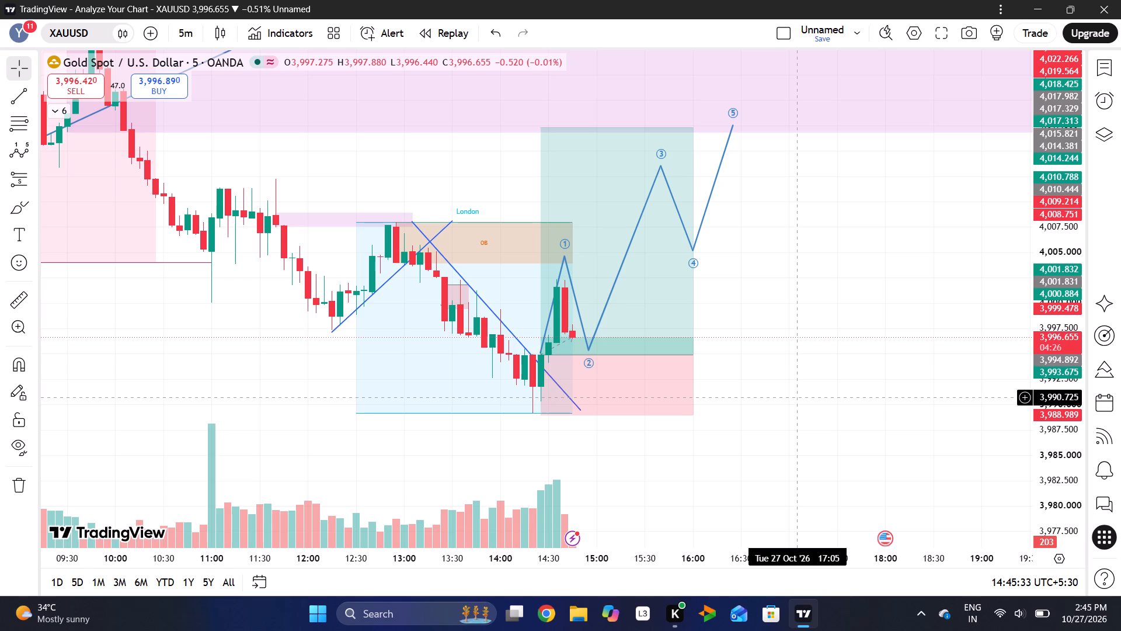
scroll(797, 397, "left", 1)
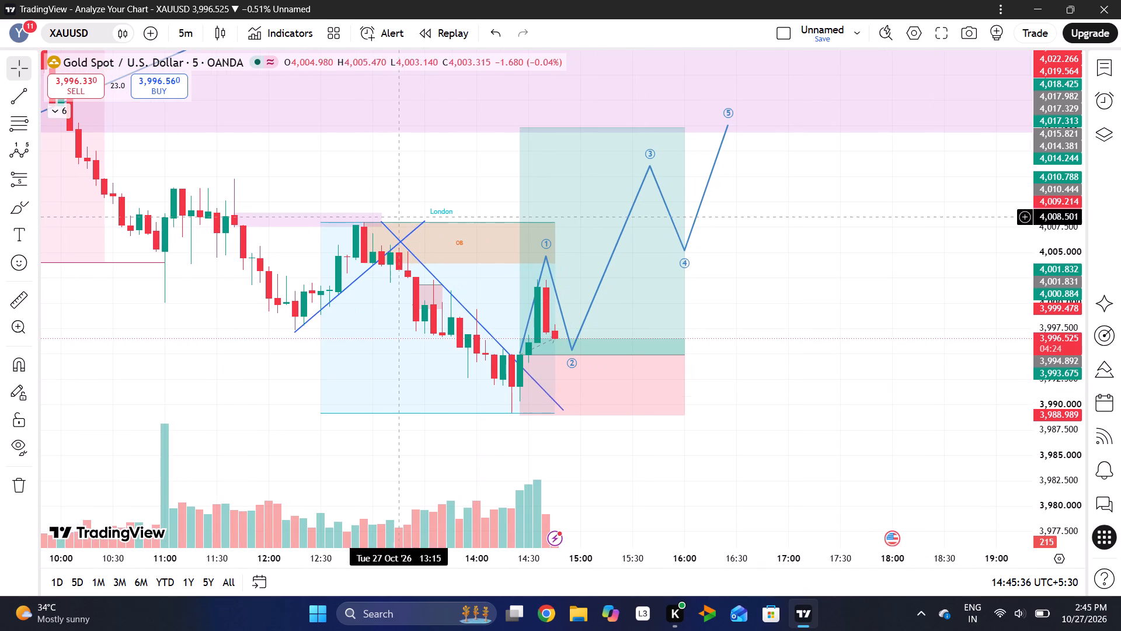
Switch XAUUSD to the 30-minute interval and examine the latest candles around the long position's entry and stop.
left_click(182, 22)
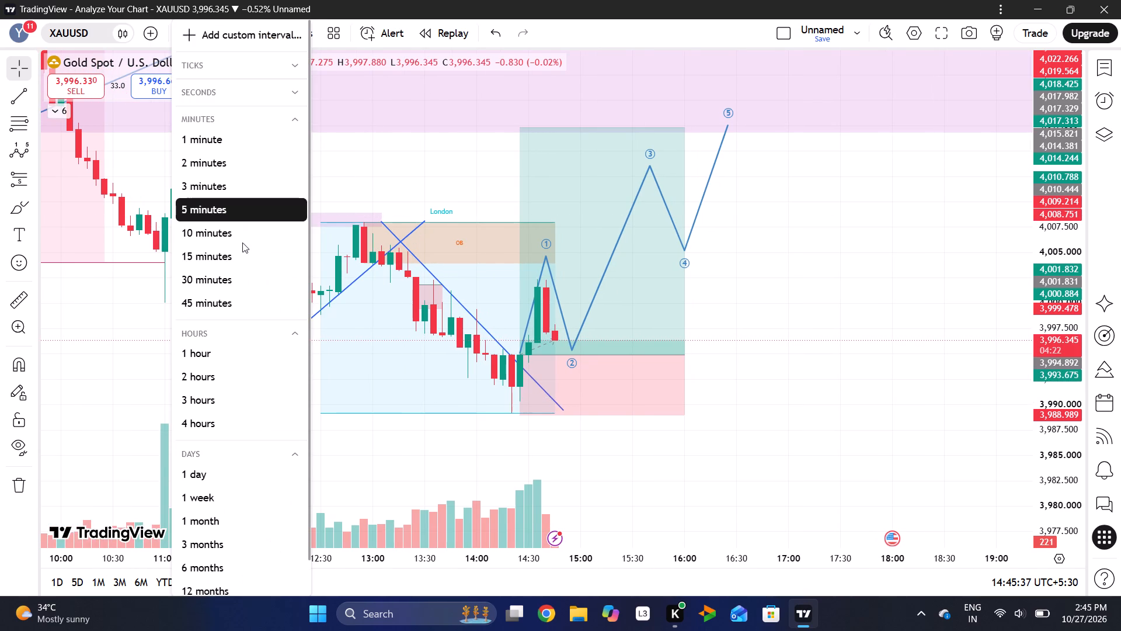
left_click(212, 287)
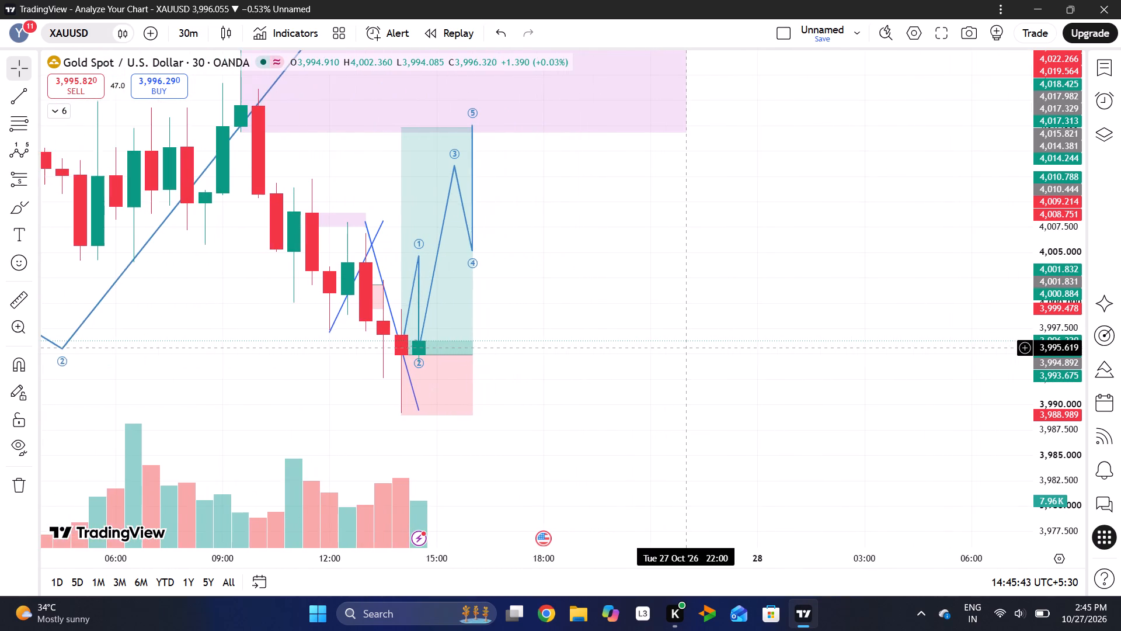
left_click_drag(539, 348, 757, 394)
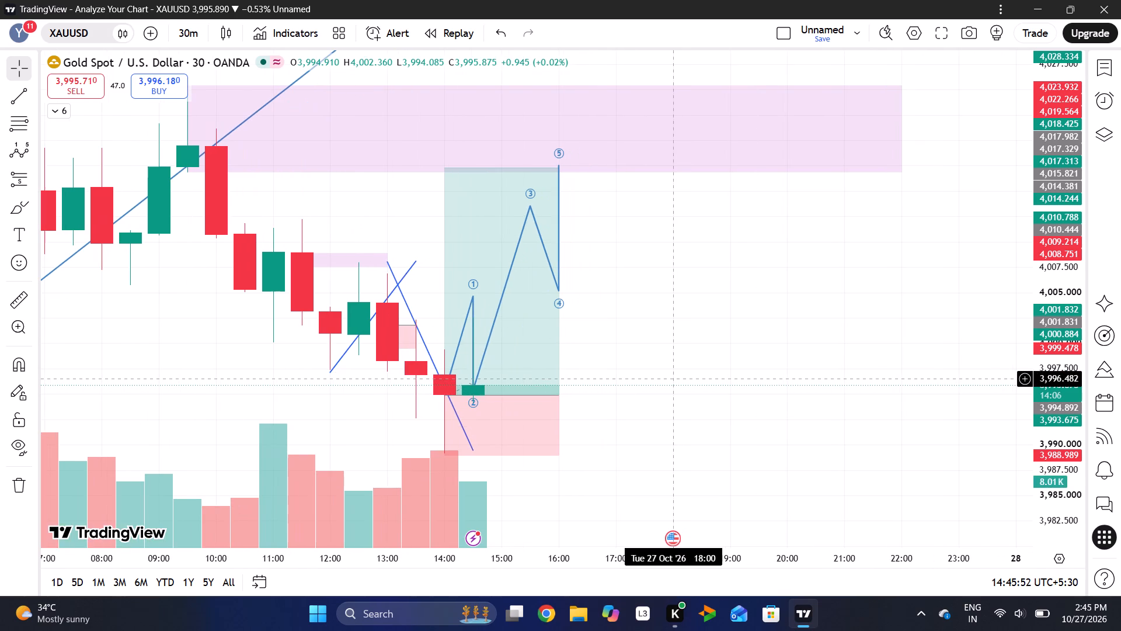
left_click_drag(1047, 446, 1058, 338)
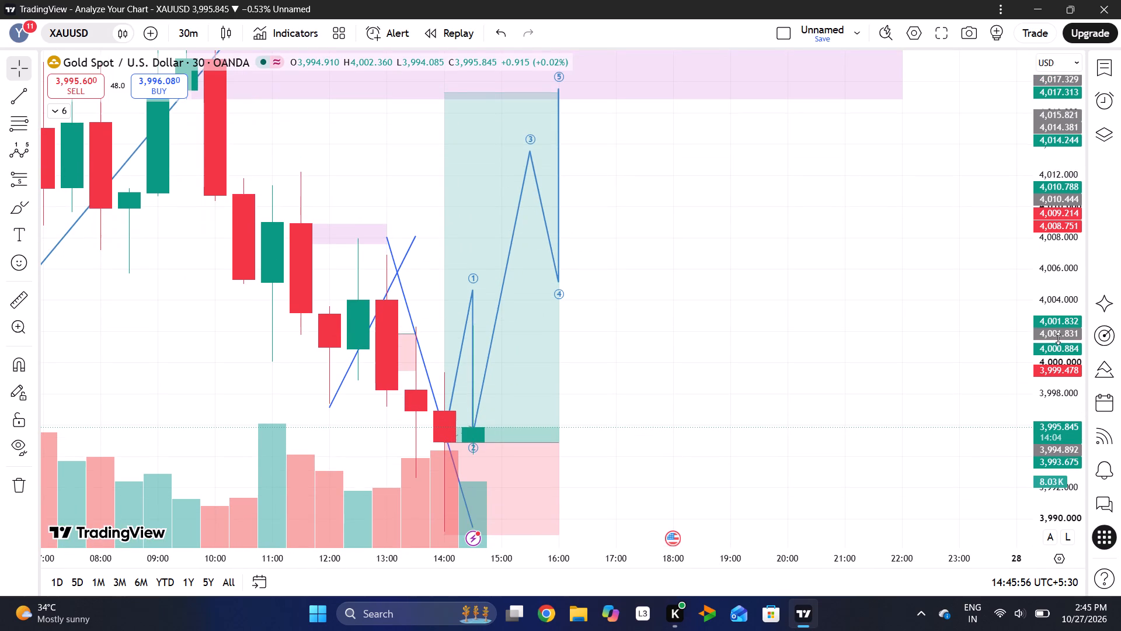
left_click_drag(629, 447, 745, 345)
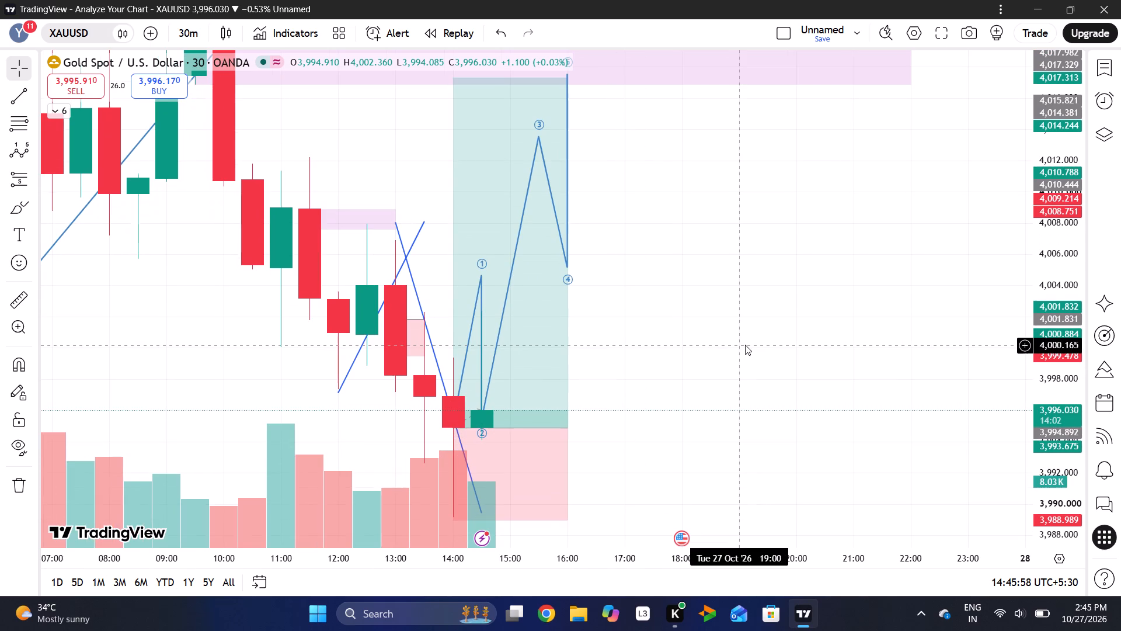
left_click_drag(617, 410, 708, 326)
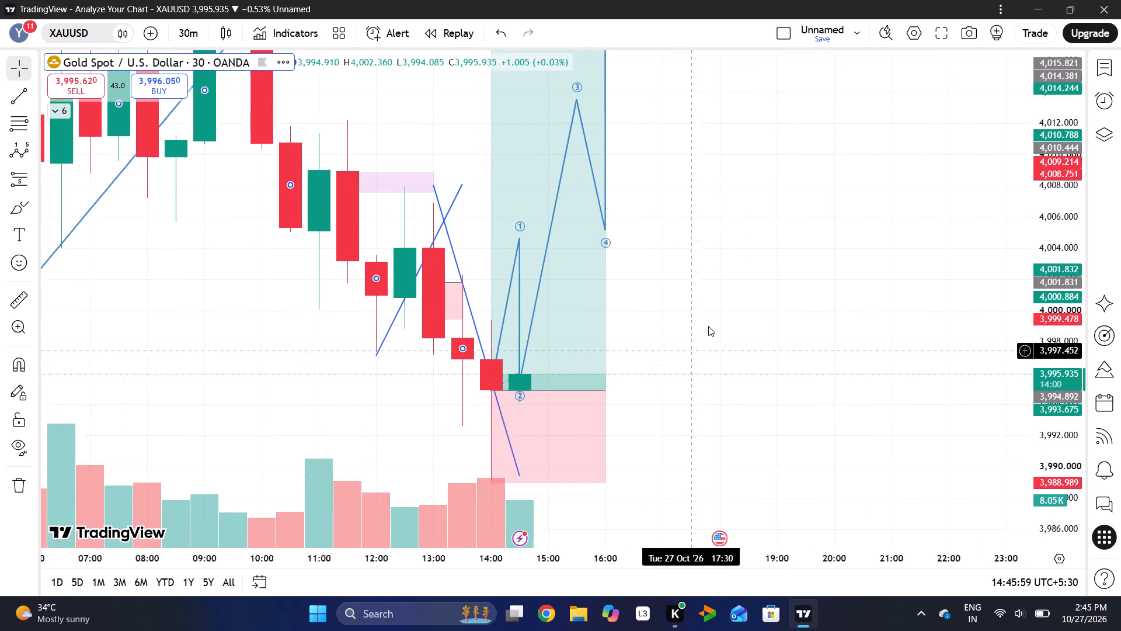
left_click_drag(708, 326, 709, 325)
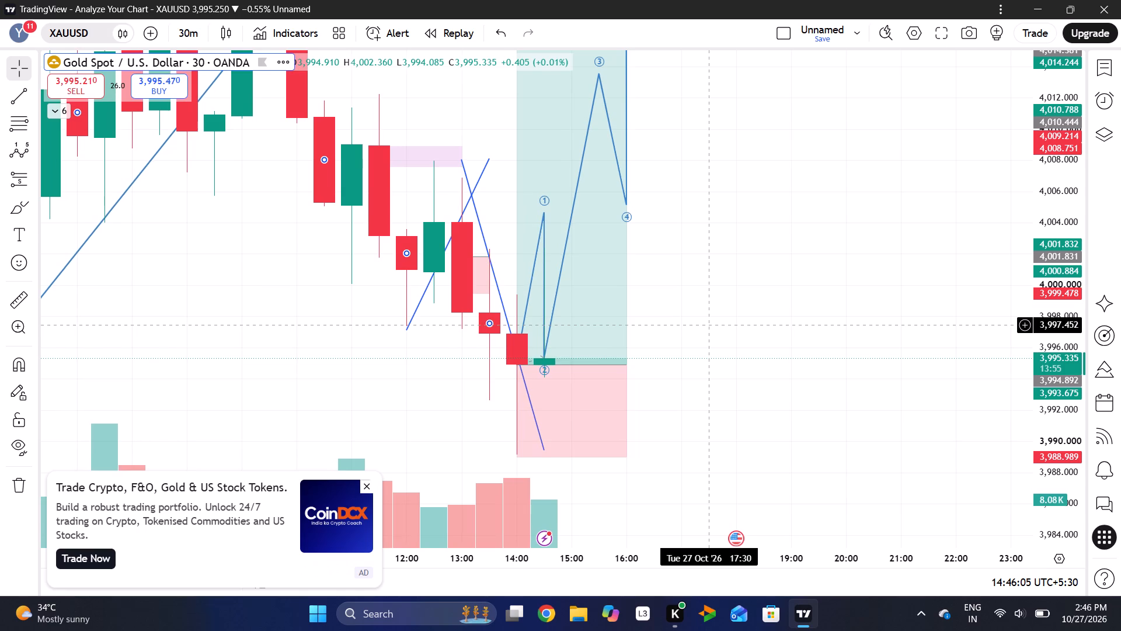
Return XAUUSD to the 5-minute interval and check the current candle against the long entry and wave point 2.
left_click(195, 29)
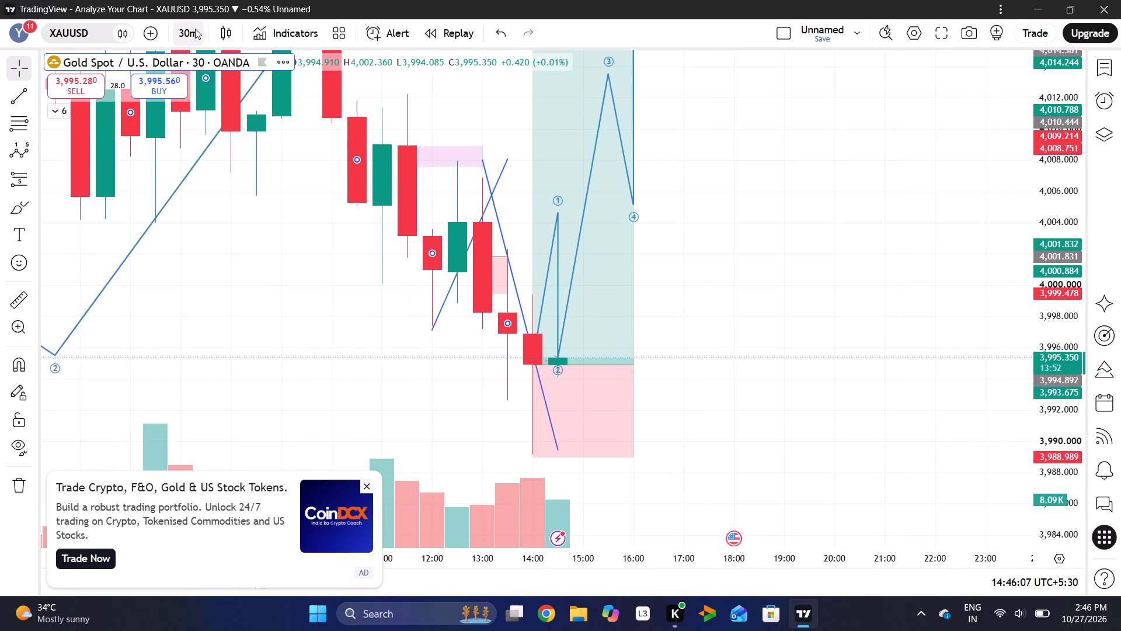
left_click(210, 211)
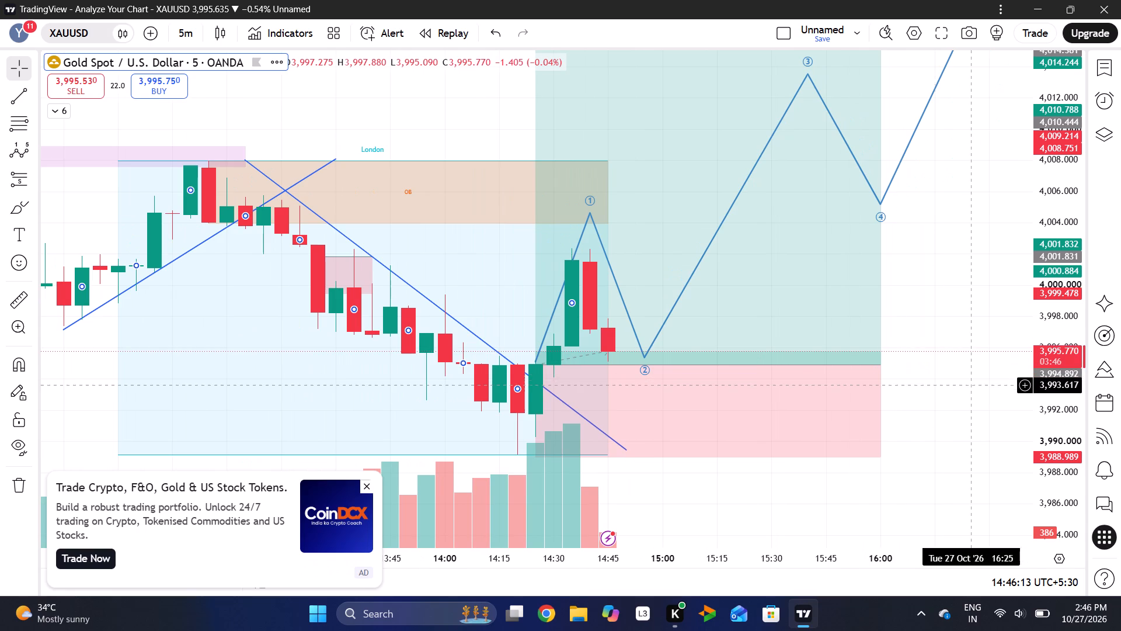
left_click(973, 385)
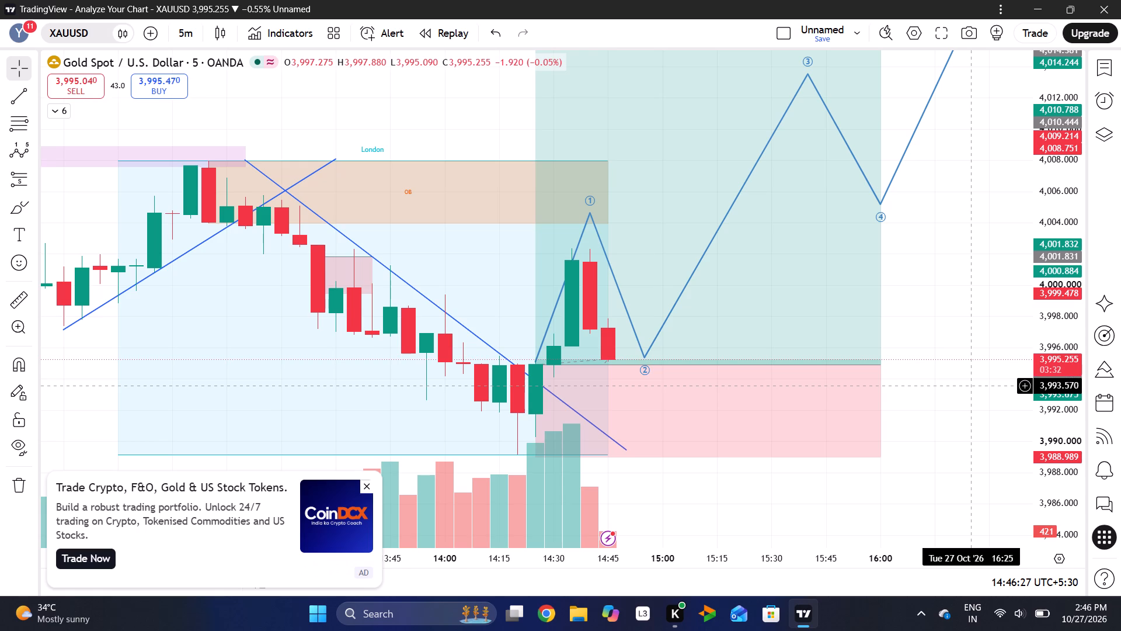
scroll(912, 451, "left", 1)
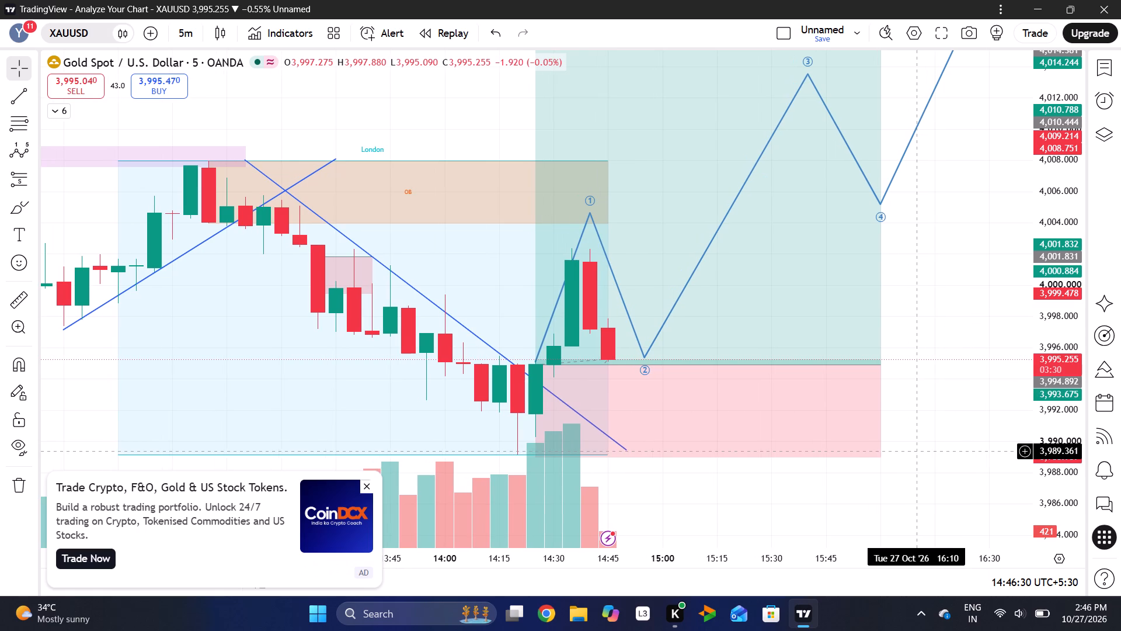
left_click_drag(942, 384, 882, 406)
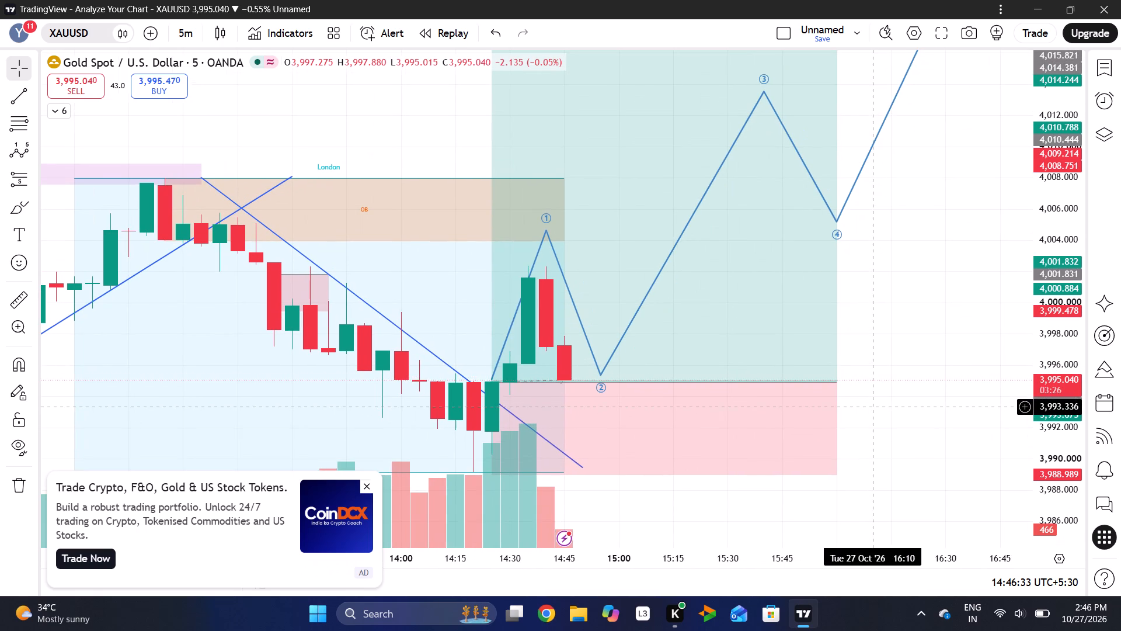
Switch XAUUSD to the 1-minute interval, close the advertisement, and inspect the pullback from wave point 1 toward the long entry.
left_click(187, 33)
left_click(204, 149)
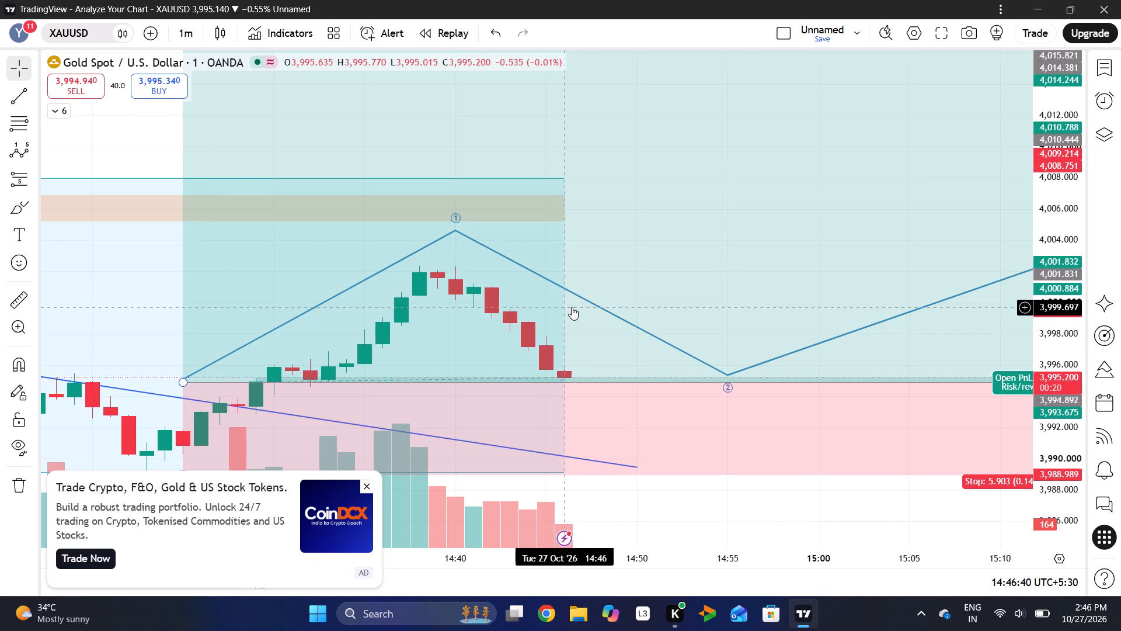
left_click_drag(1064, 445, 1119, 241)
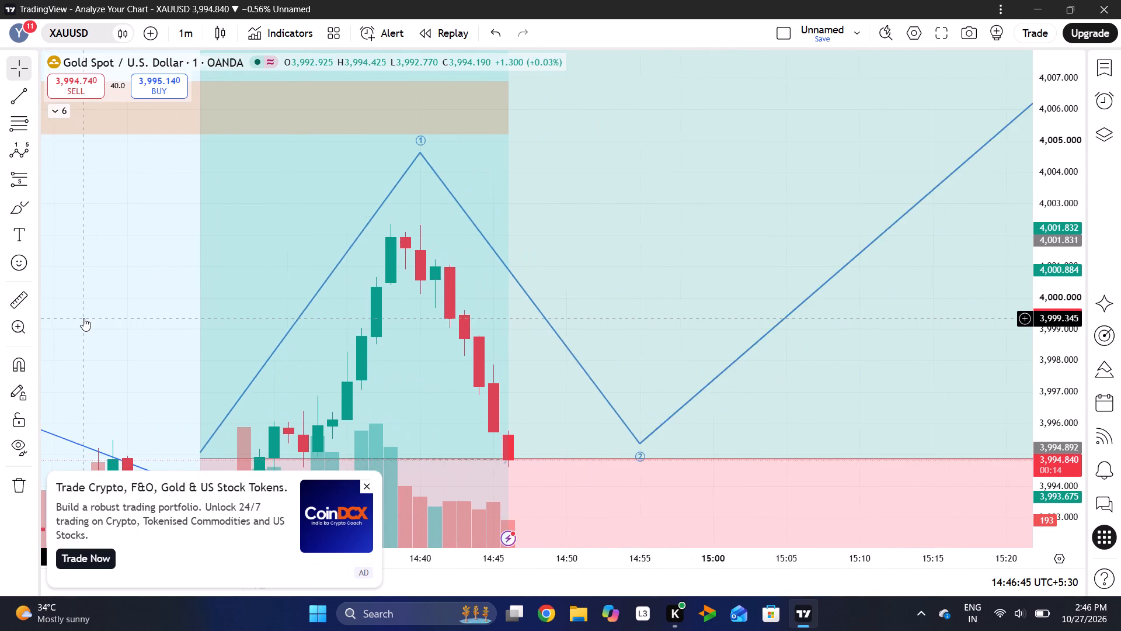
left_click(368, 487)
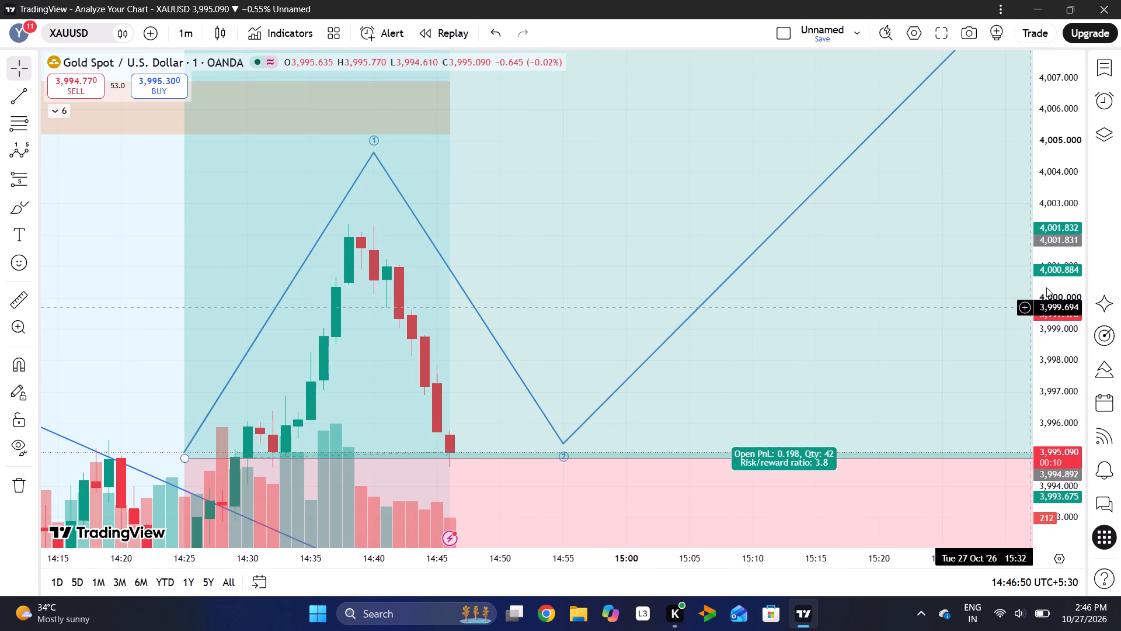
left_click_drag(1046, 287, 1019, 498)
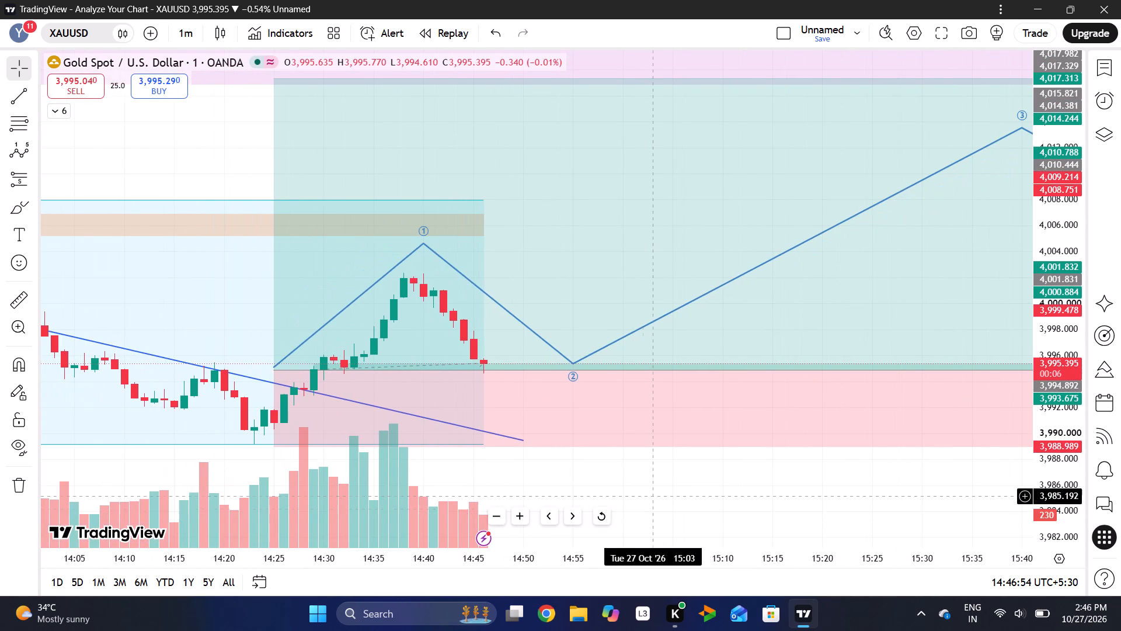
left_click_drag(655, 494, 523, 429)
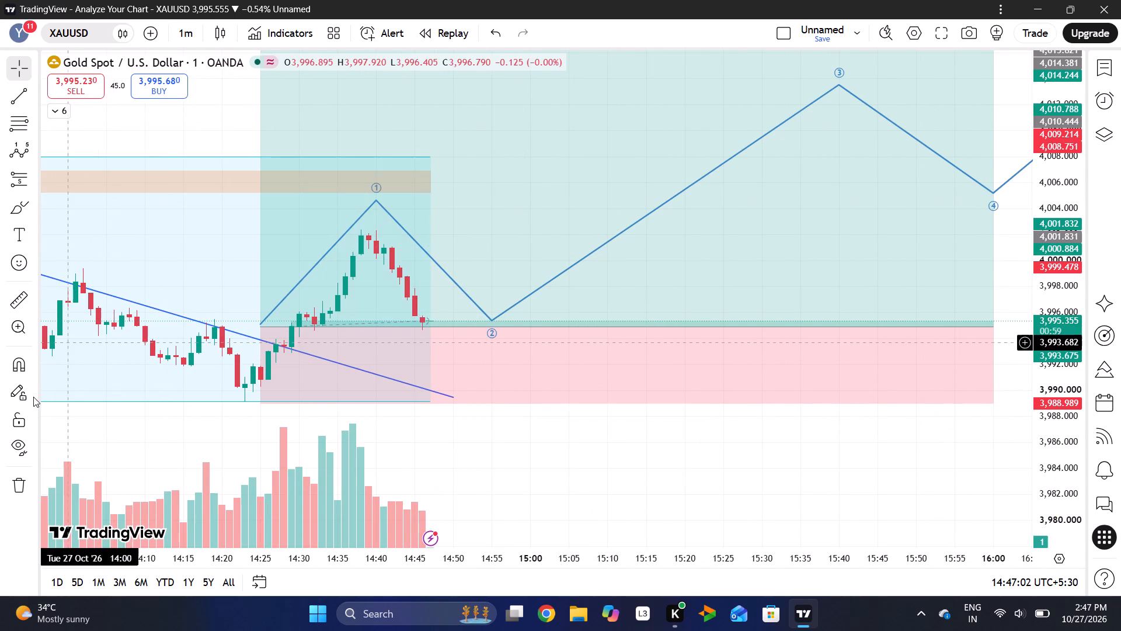
Hide all drawings on the 1-minute XAUUSD chart to view the recent candles without the position and wave projection.
left_click(17, 450)
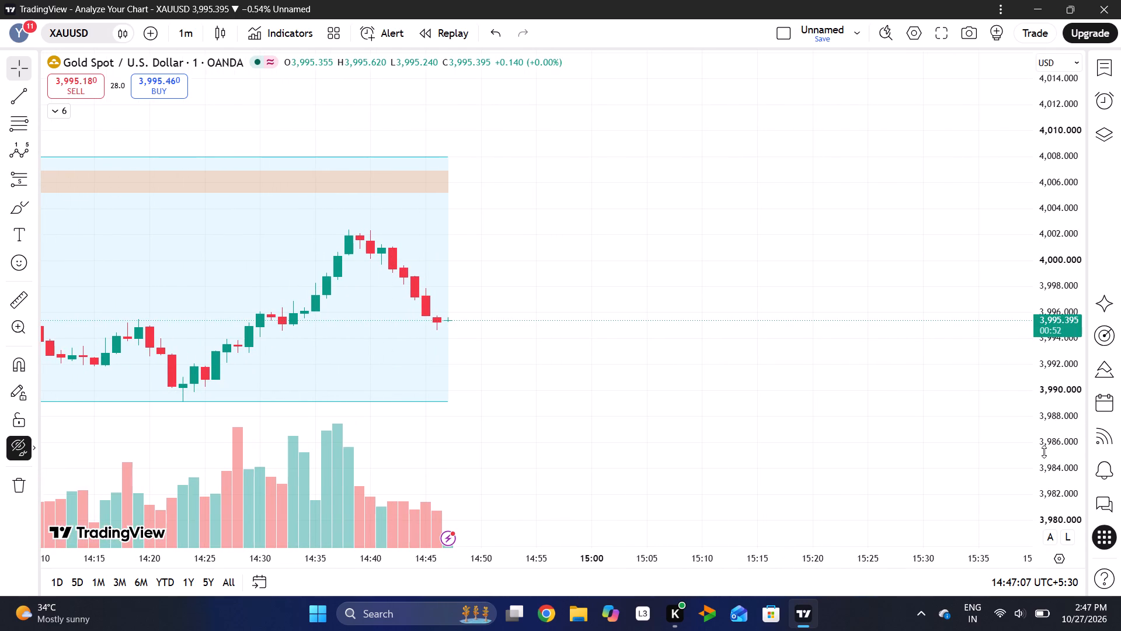
left_click_drag(1044, 452, 1076, 266)
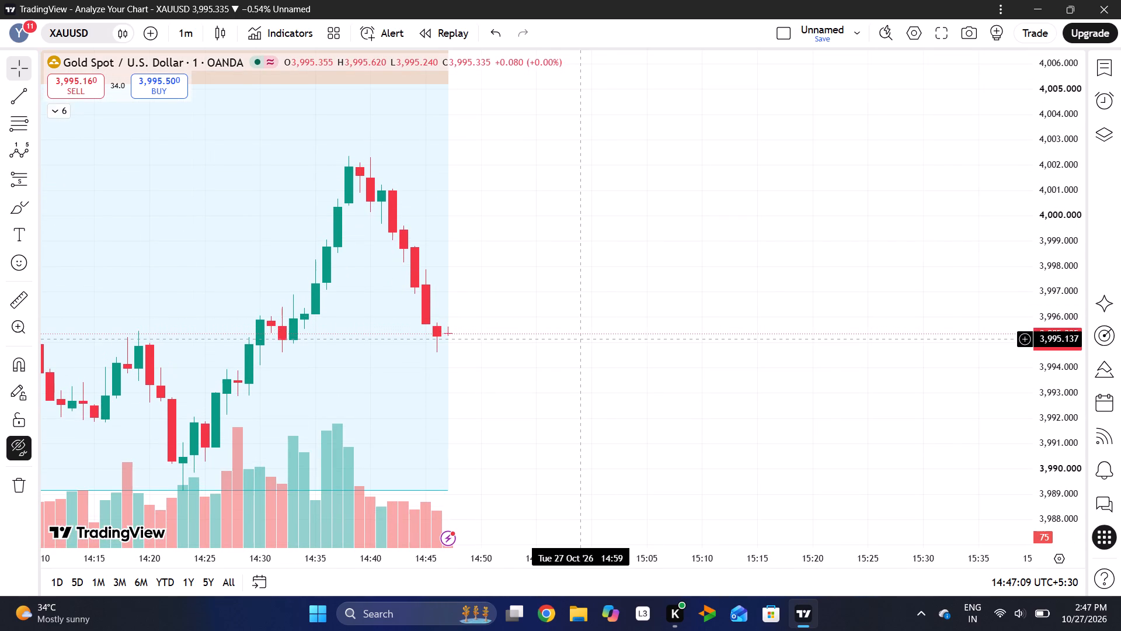
Examine the decline from the recent high and the live candle on the 1-minute XAUUSD chart with drawings hidden.
left_click_drag(444, 343, 493, 354)
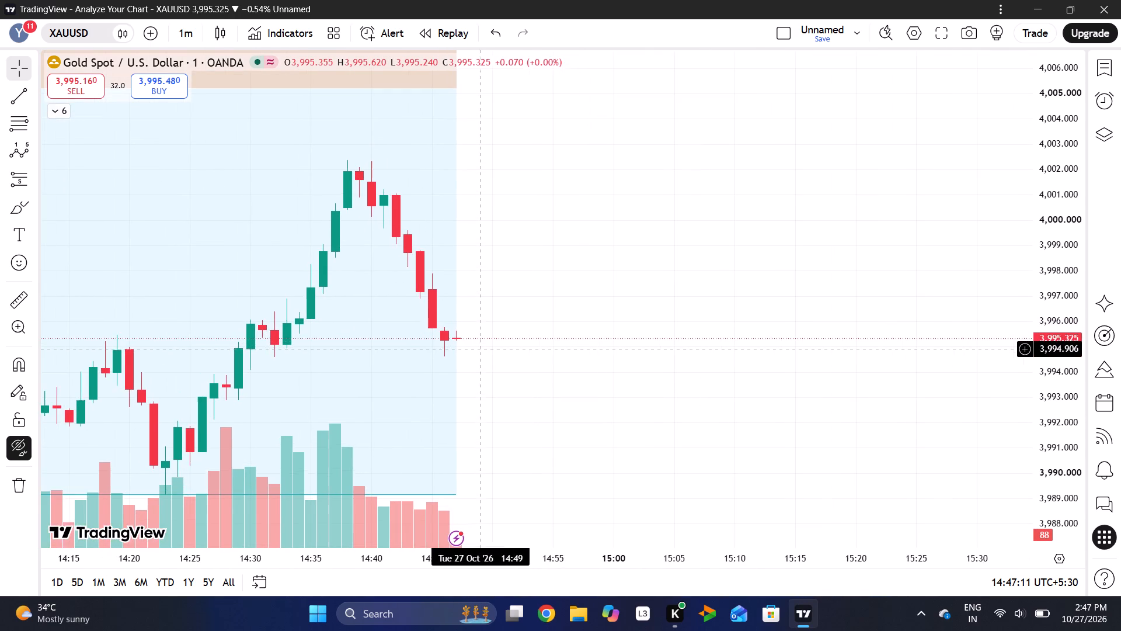
left_click_drag(493, 354, 619, 379)
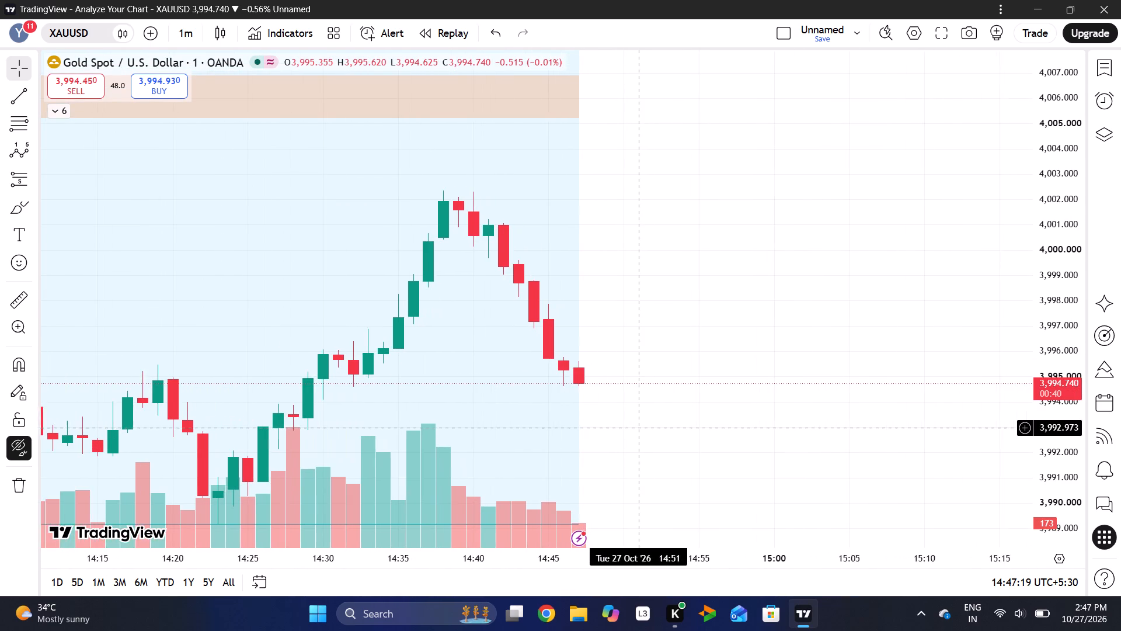
left_click_drag(639, 428, 560, 396)
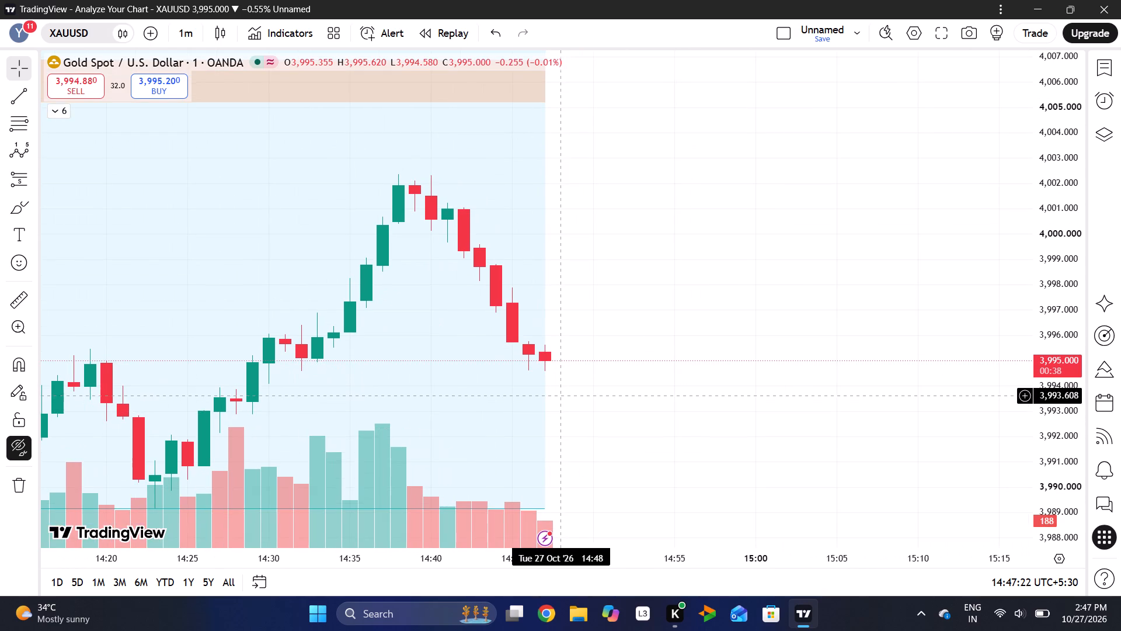
left_click_drag(1051, 360, 1062, 301)
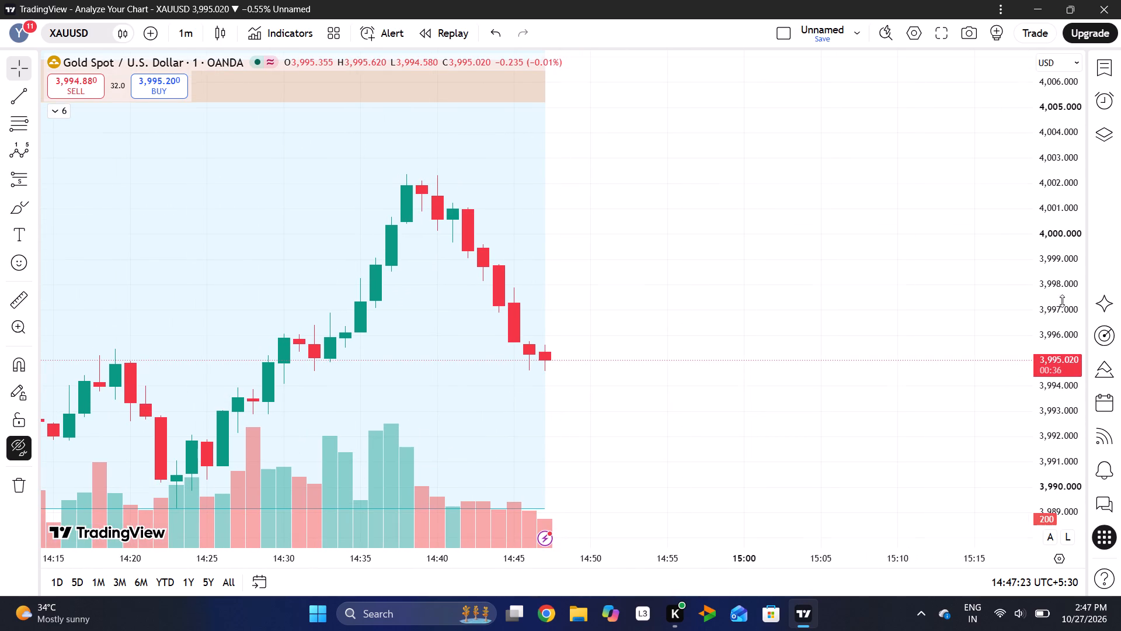
left_click_drag(1062, 301, 1066, 265)
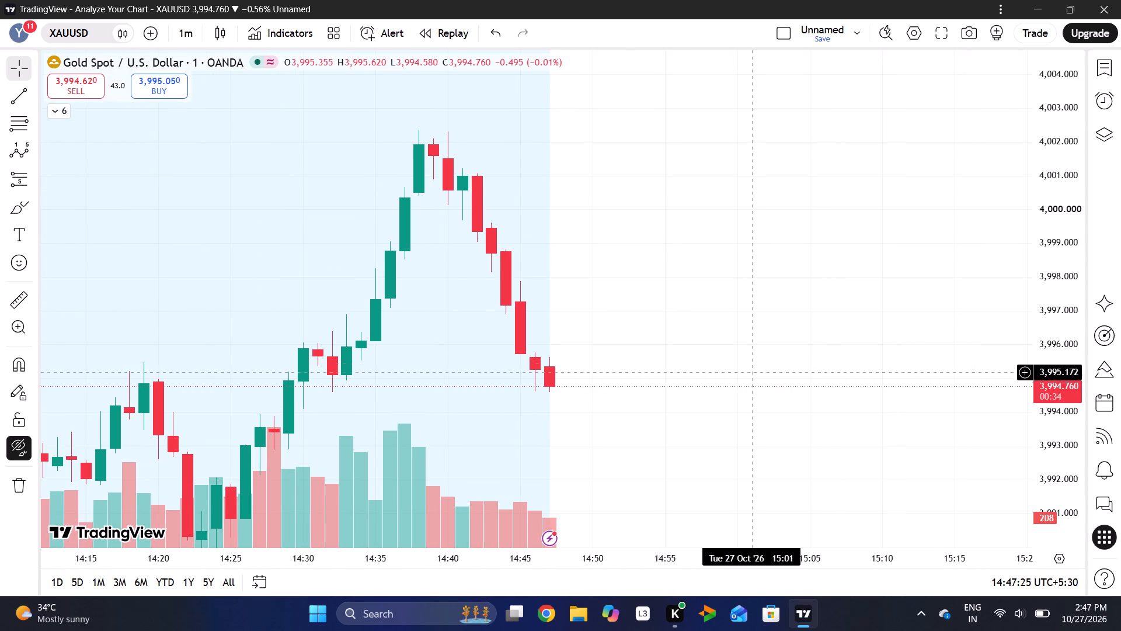
left_click_drag(699, 480, 667, 389)
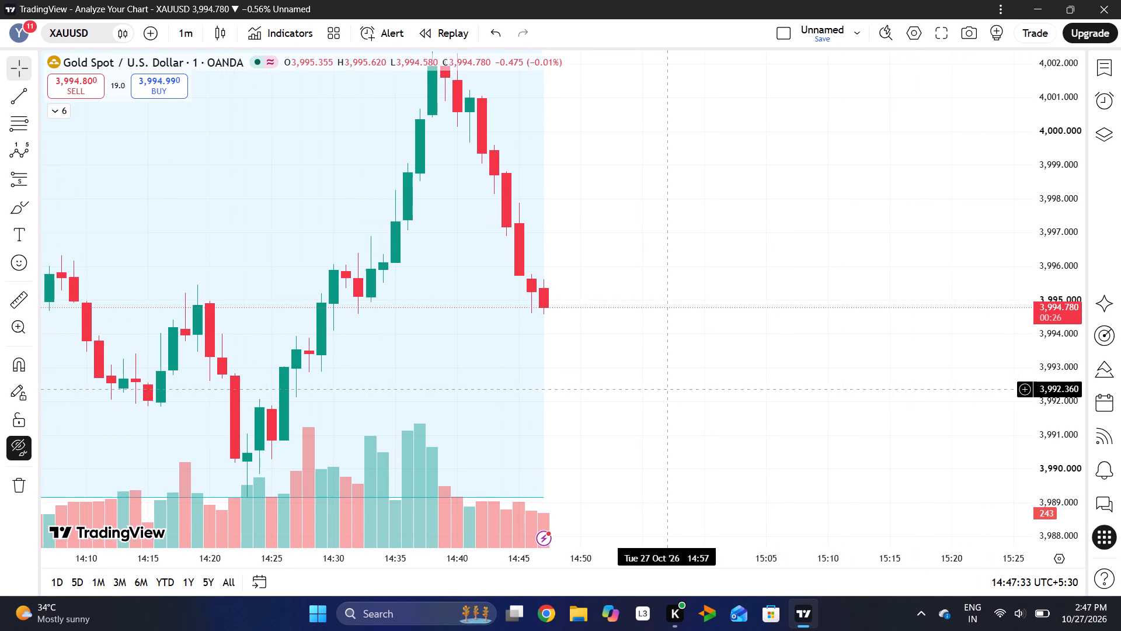
left_click_drag(667, 389, 640, 417)
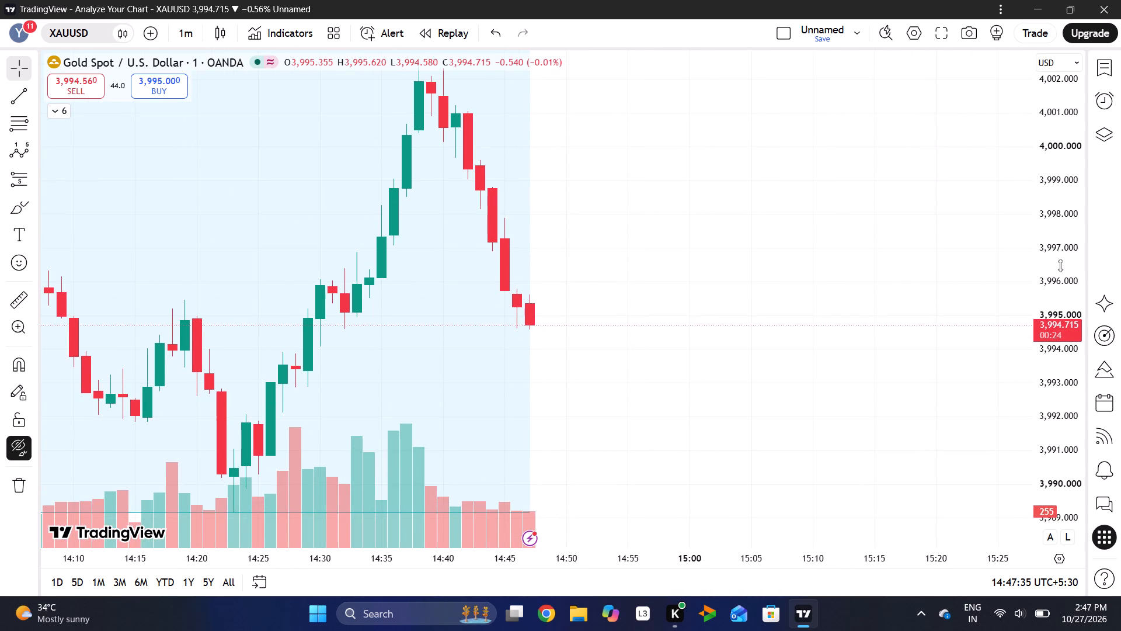
left_click_drag(1060, 265, 1018, 360)
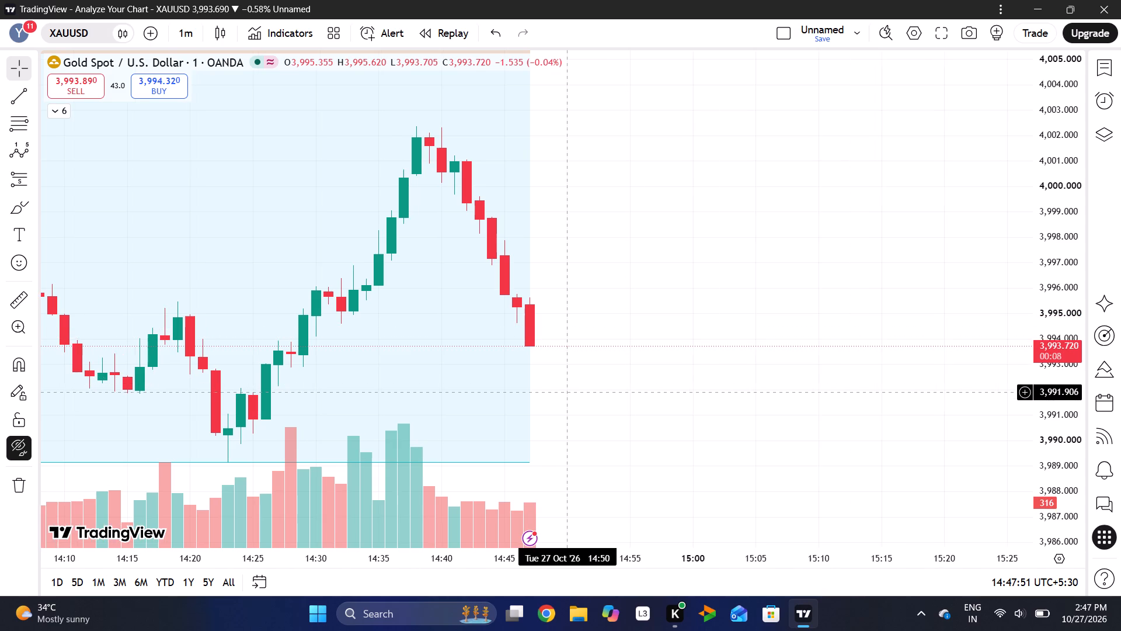
left_click_drag(1051, 276, 1043, 351)
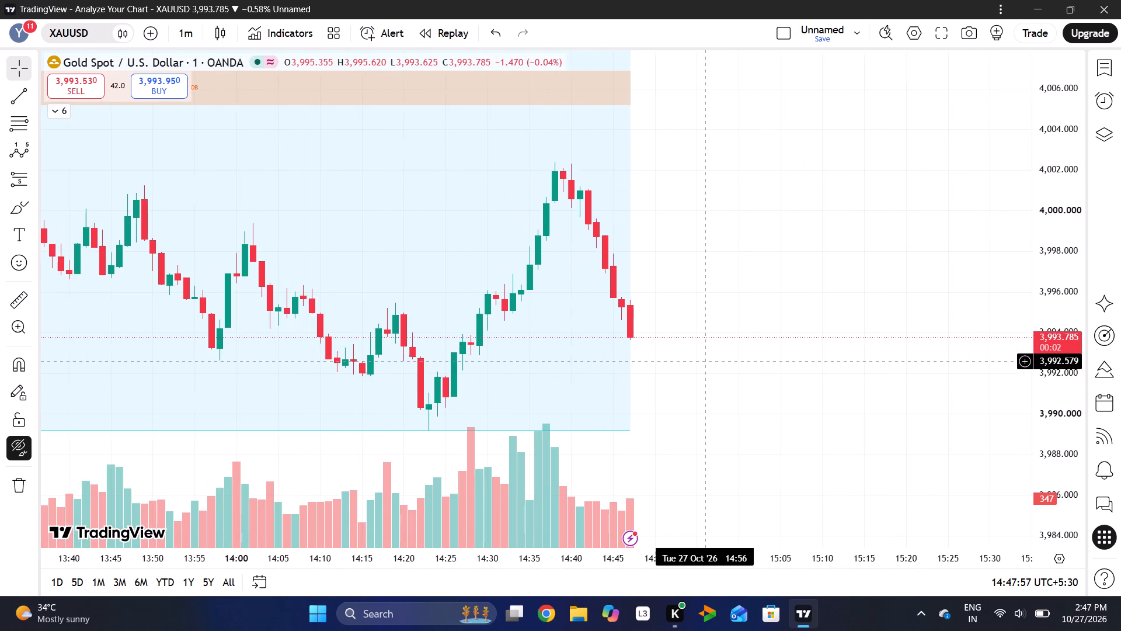
left_click_drag(705, 361, 632, 397)
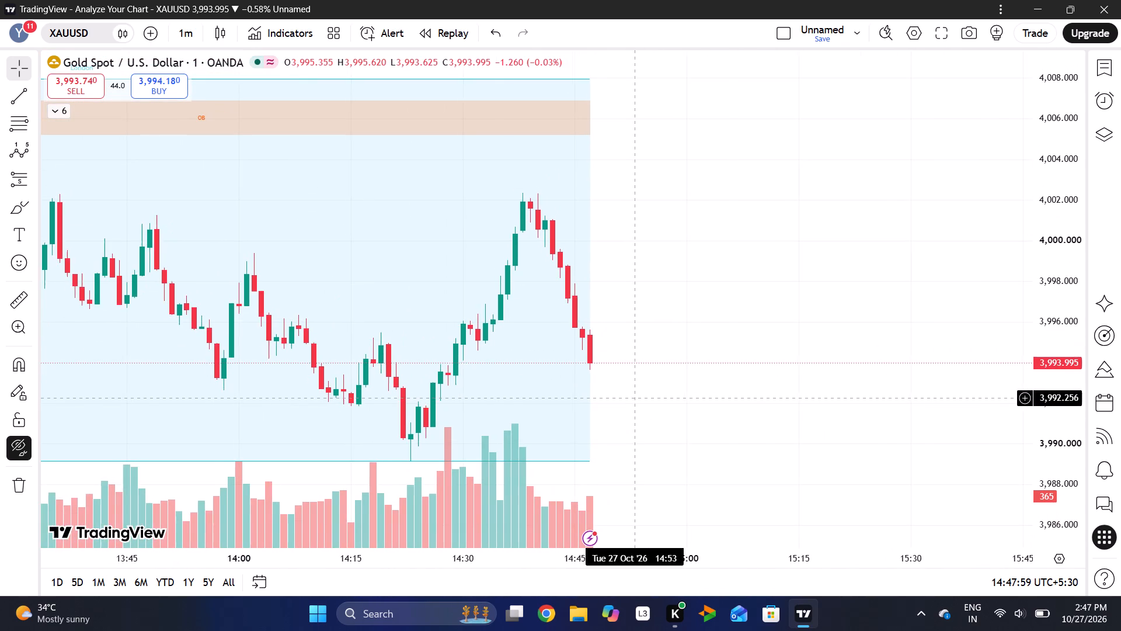
left_click_drag(1042, 281, 1016, 344)
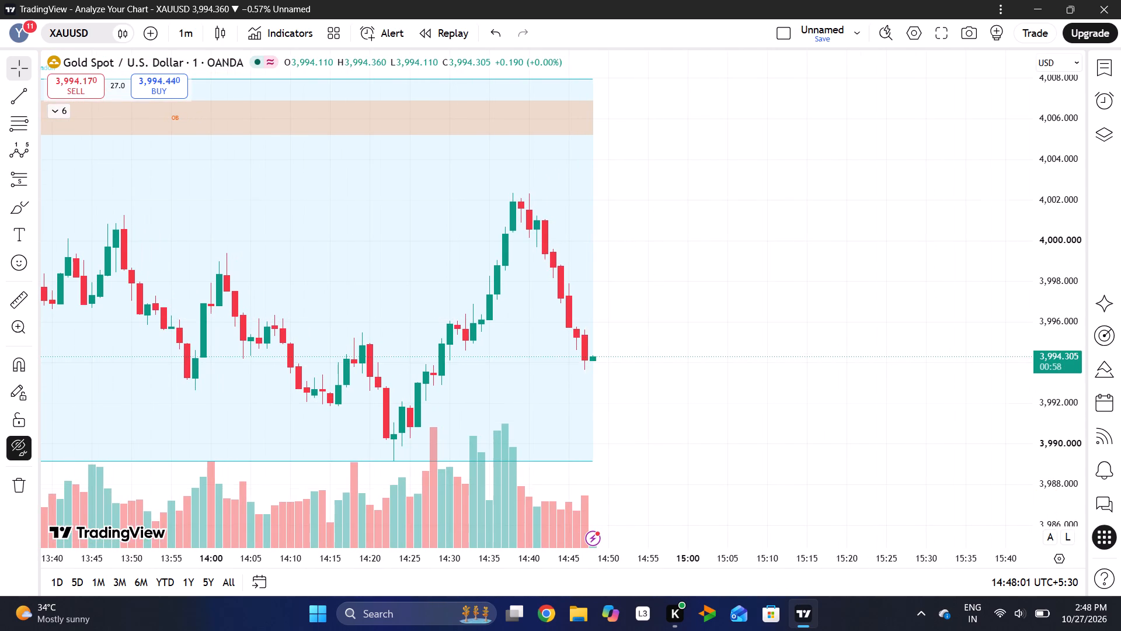
scroll(598, 373, "left", 1)
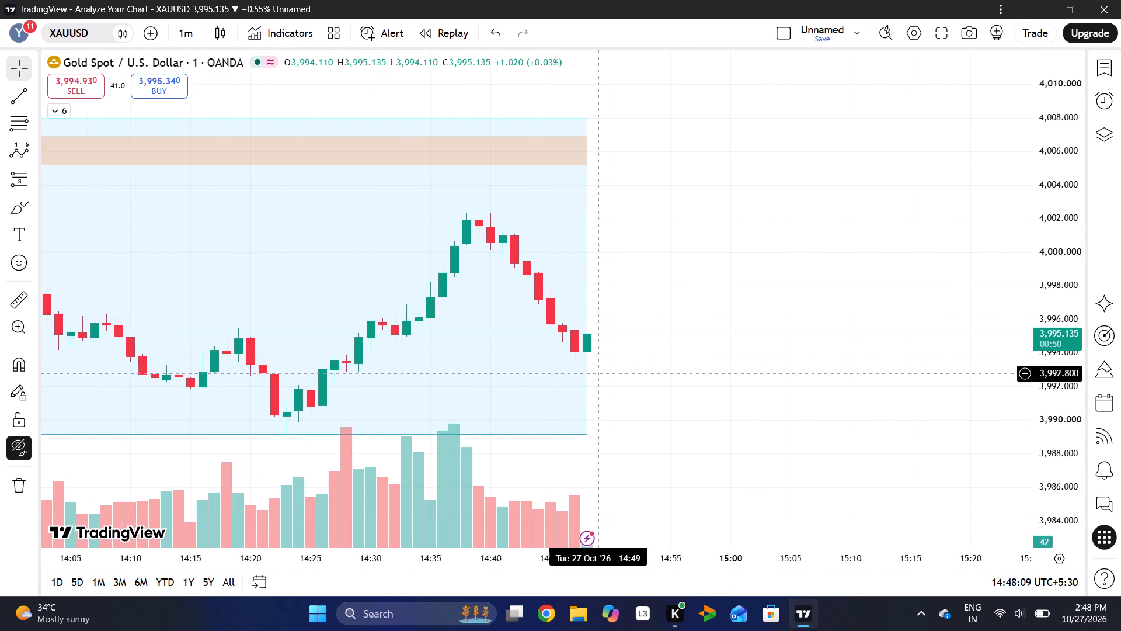
Switch XAUUSD to the 5-minute interval to view the London session range and order block without drawings.
left_click(183, 30)
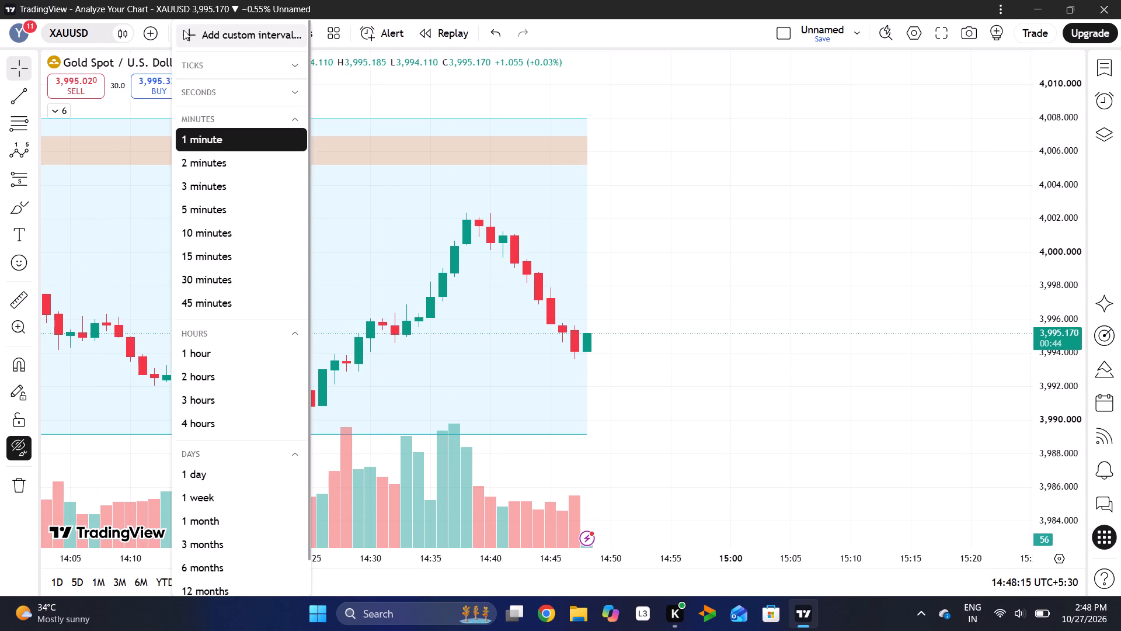
left_click_drag(206, 221, 208, 214)
left_click(208, 214)
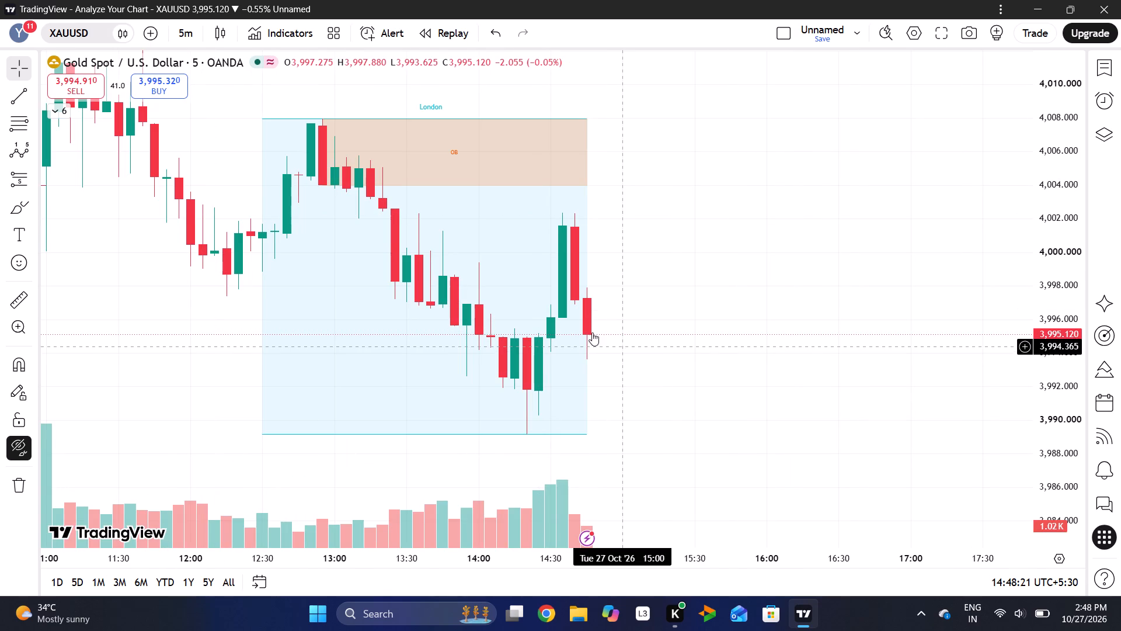
Return XAUUSD to the 1-minute interval and check the current candle against the preceding pullback.
left_click(178, 28)
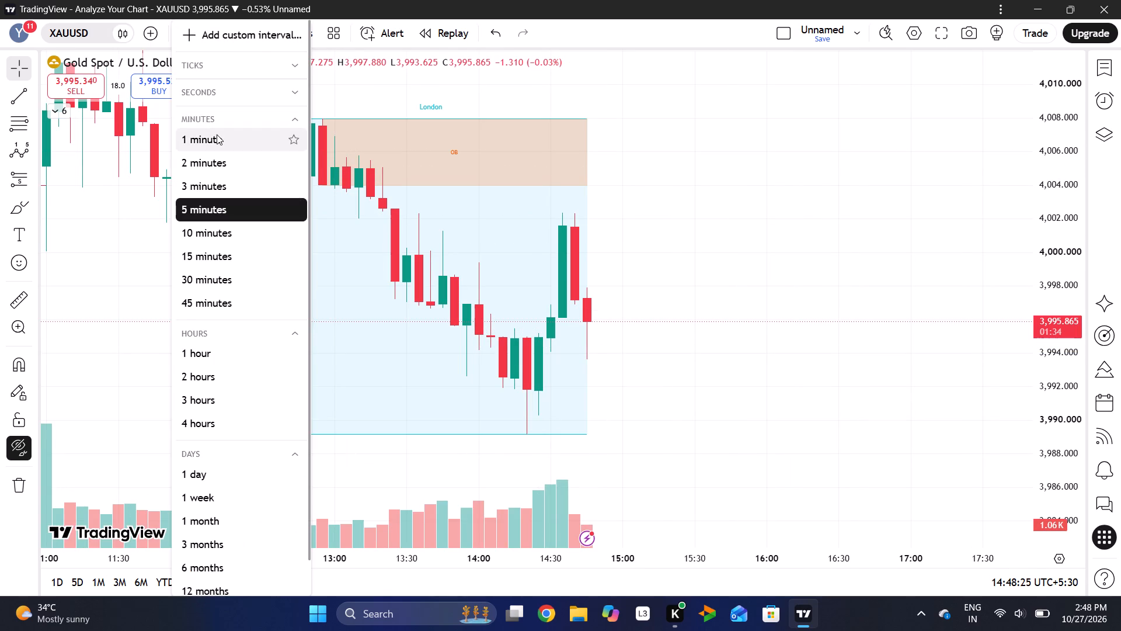
left_click(217, 134)
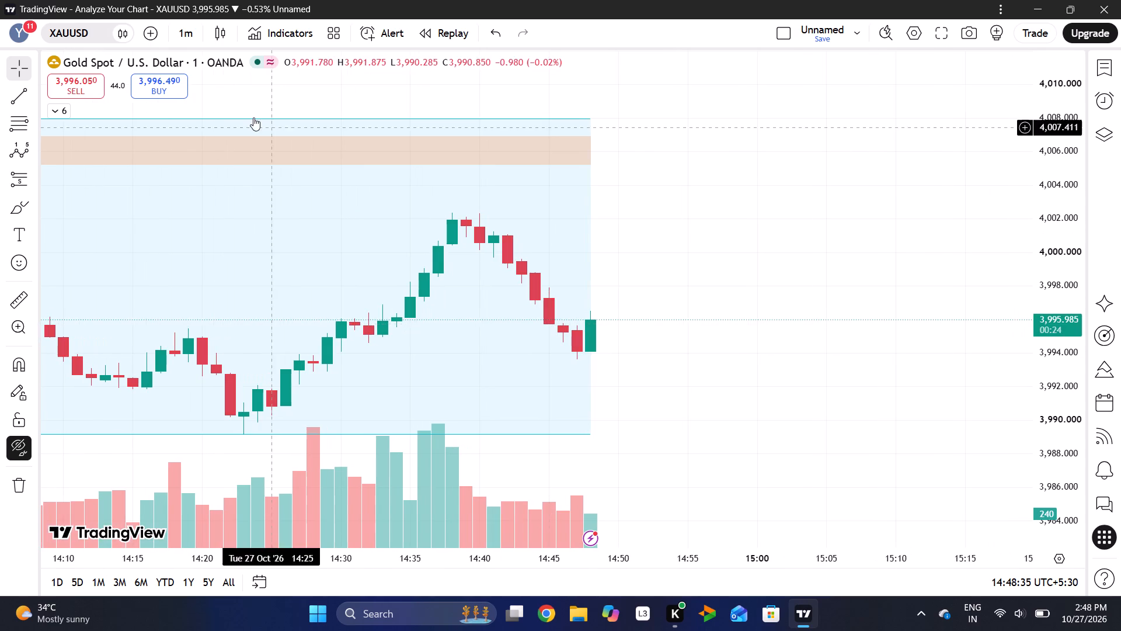
left_click(191, 29)
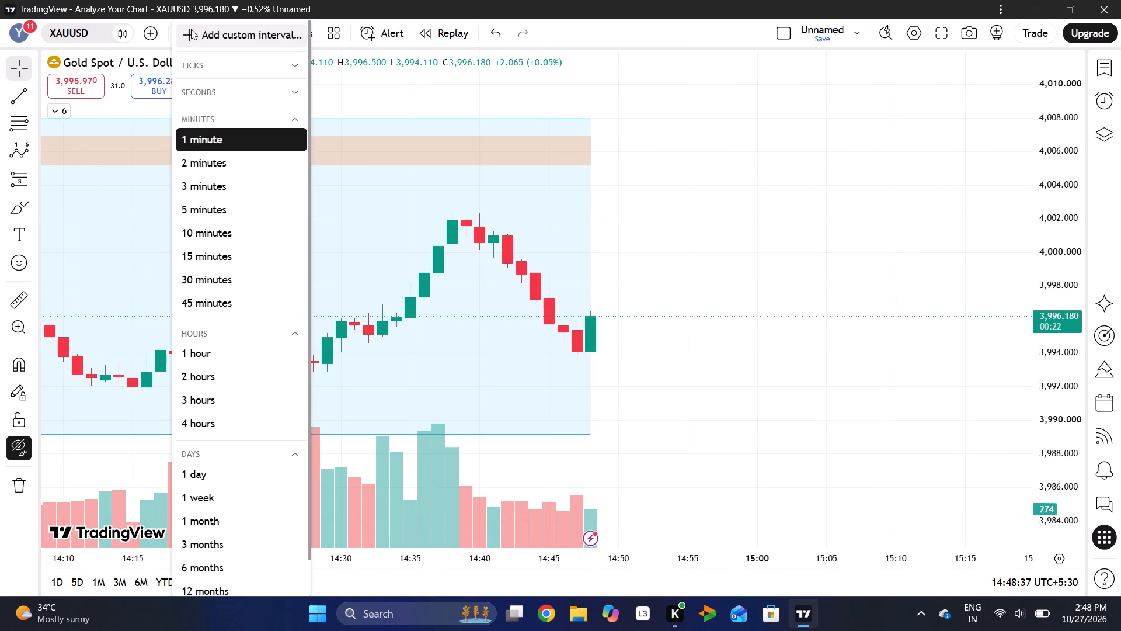
left_click(765, 215)
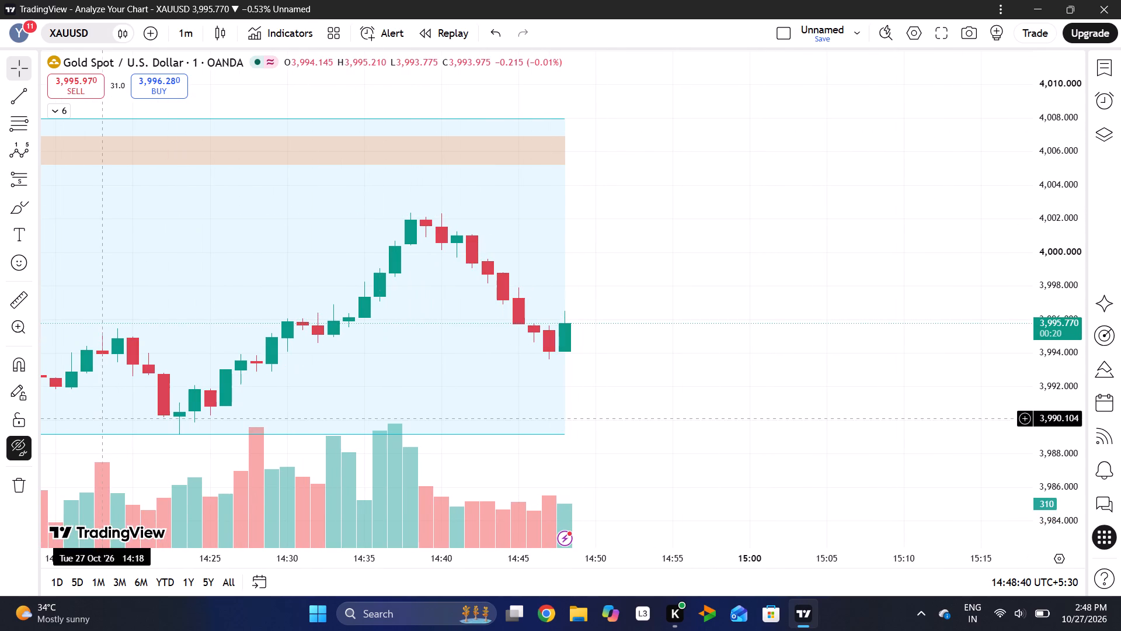
Show all drawings again on the 1-minute XAUUSD chart and inspect price around the long entry and wave point 2.
left_click(16, 450)
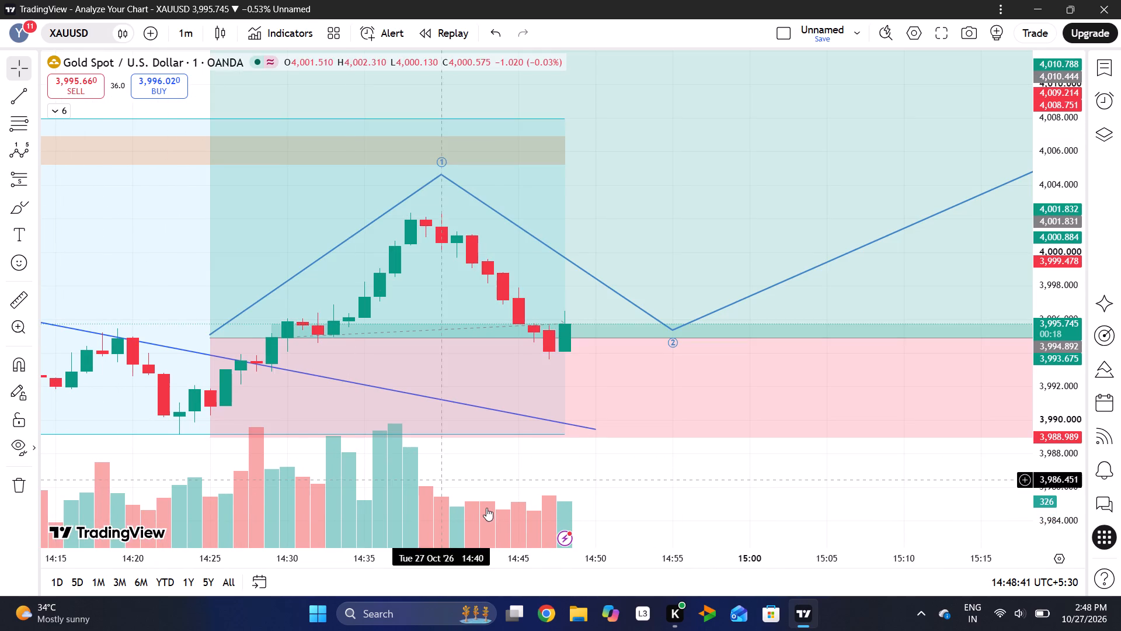
left_click_drag(1063, 443, 1092, 270)
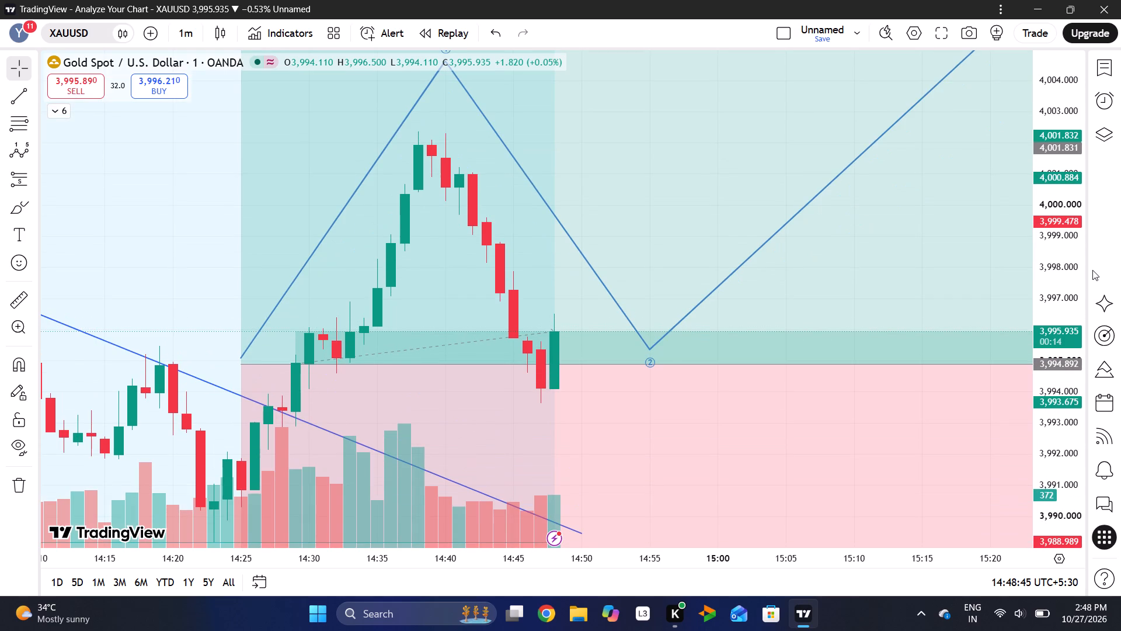
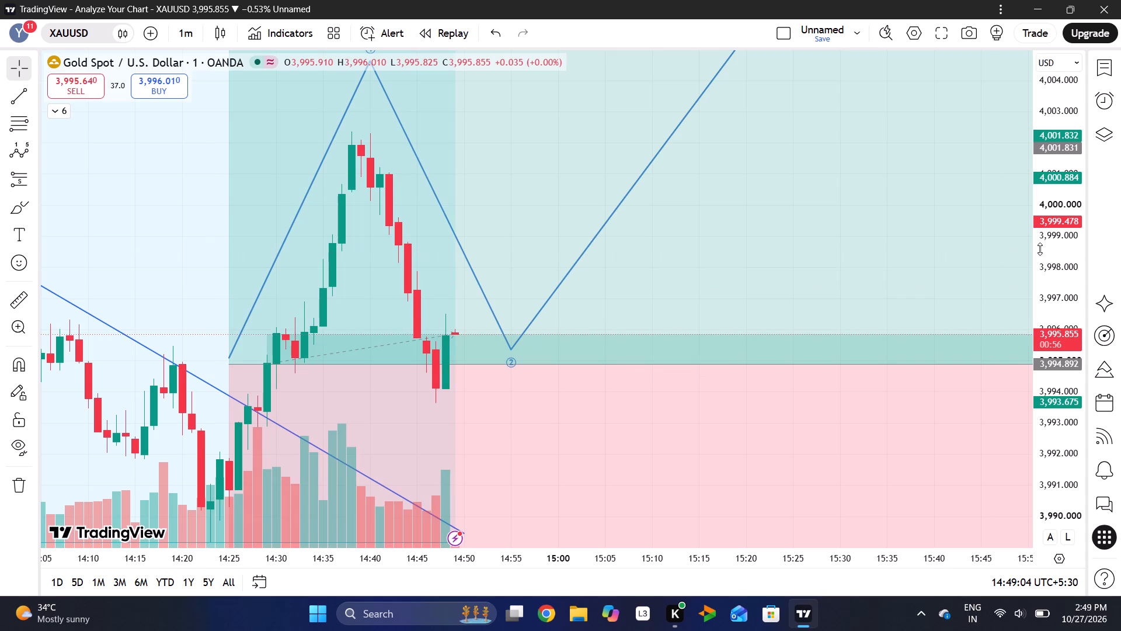
Switch XAUUSD to the 5-minute interval and view the whole long position with its five-point Elliott wave projection.
left_click_drag(1040, 249, 1016, 403)
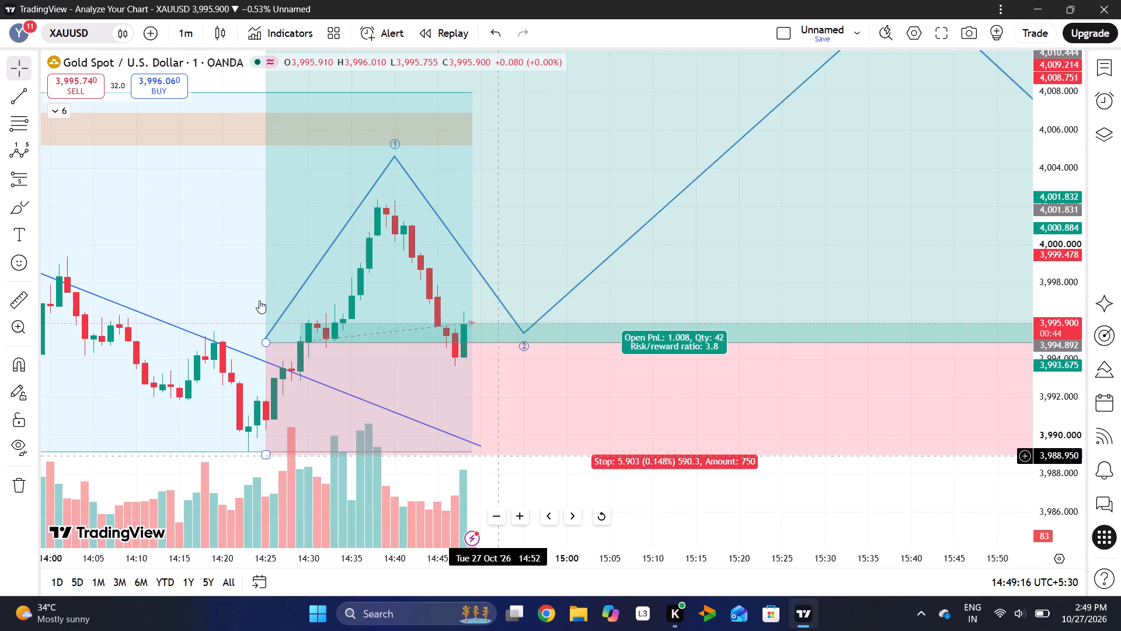
left_click(183, 28)
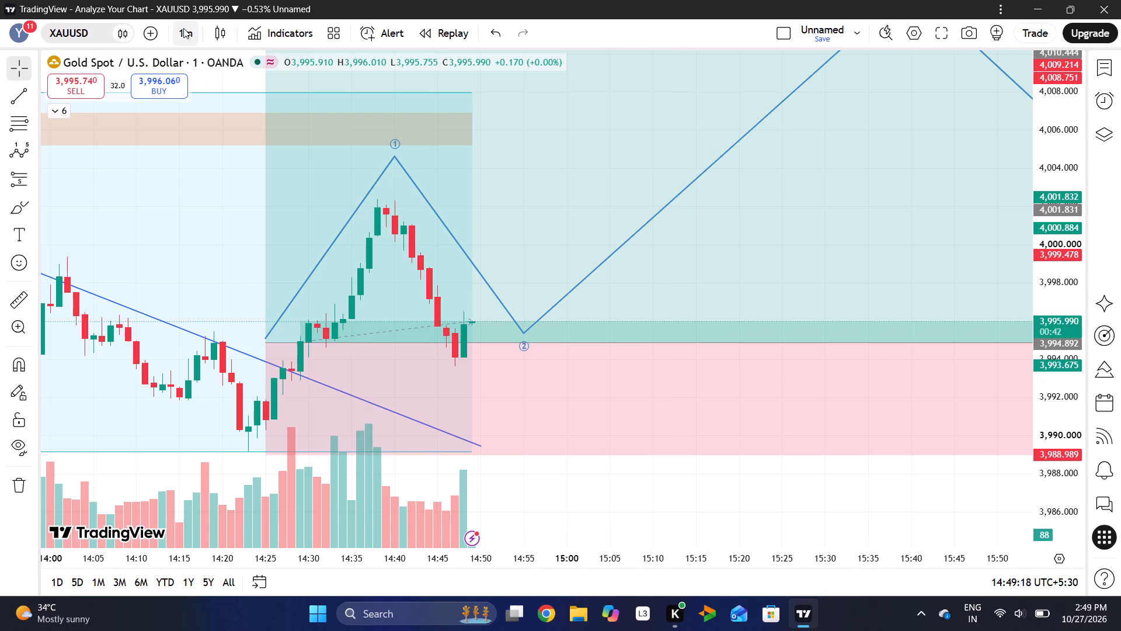
left_click(214, 215)
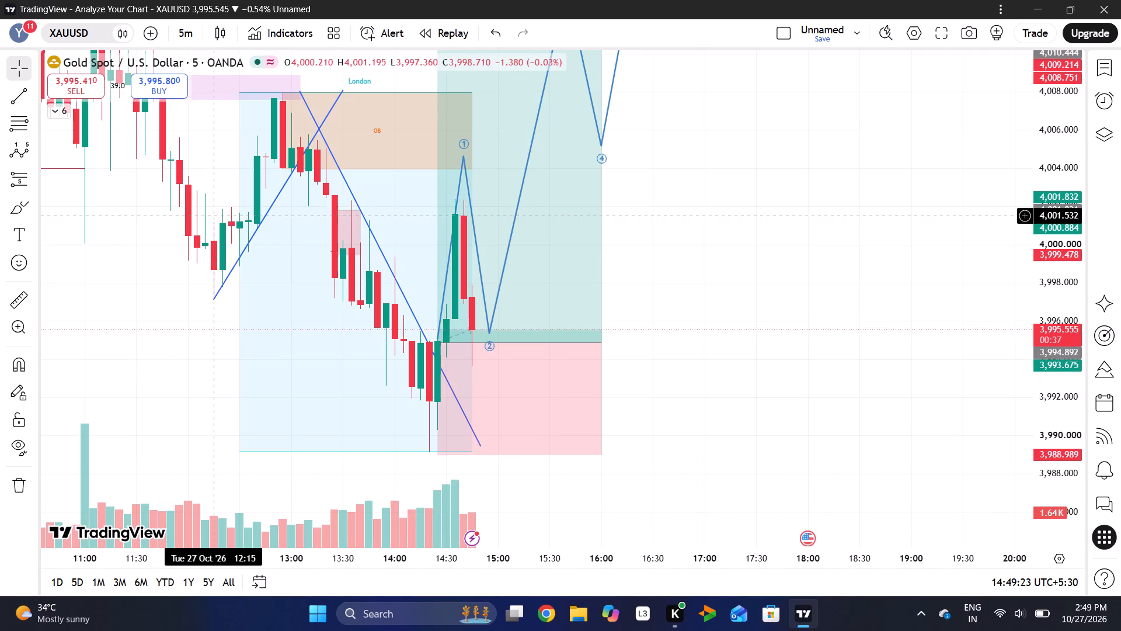
left_click_drag(1055, 282, 1023, 383)
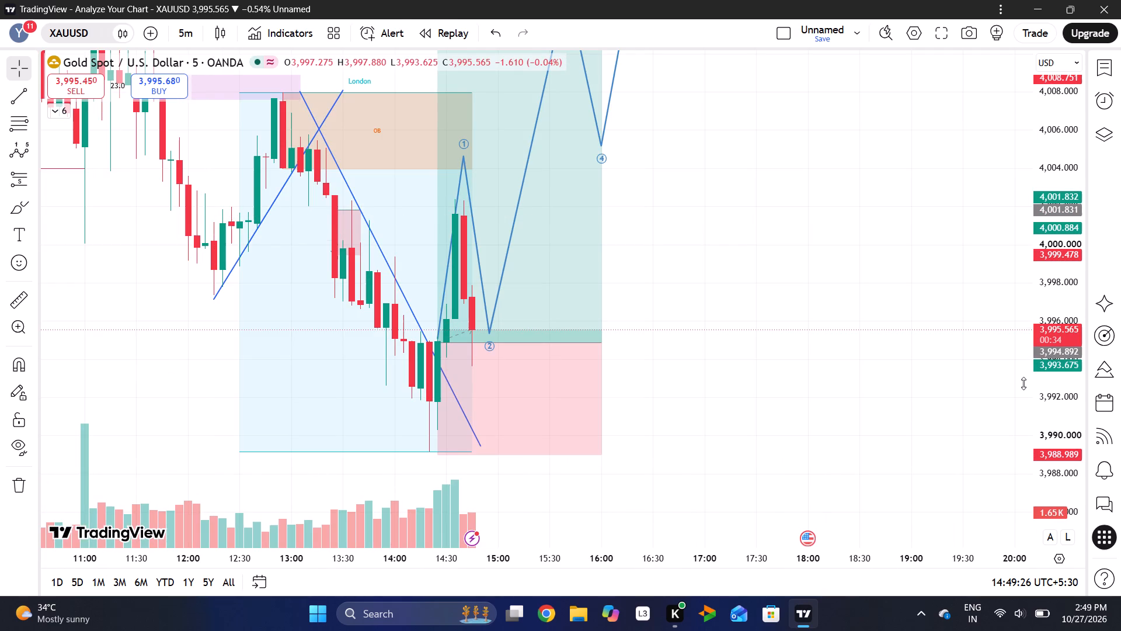
left_click_drag(1023, 383, 971, 459)
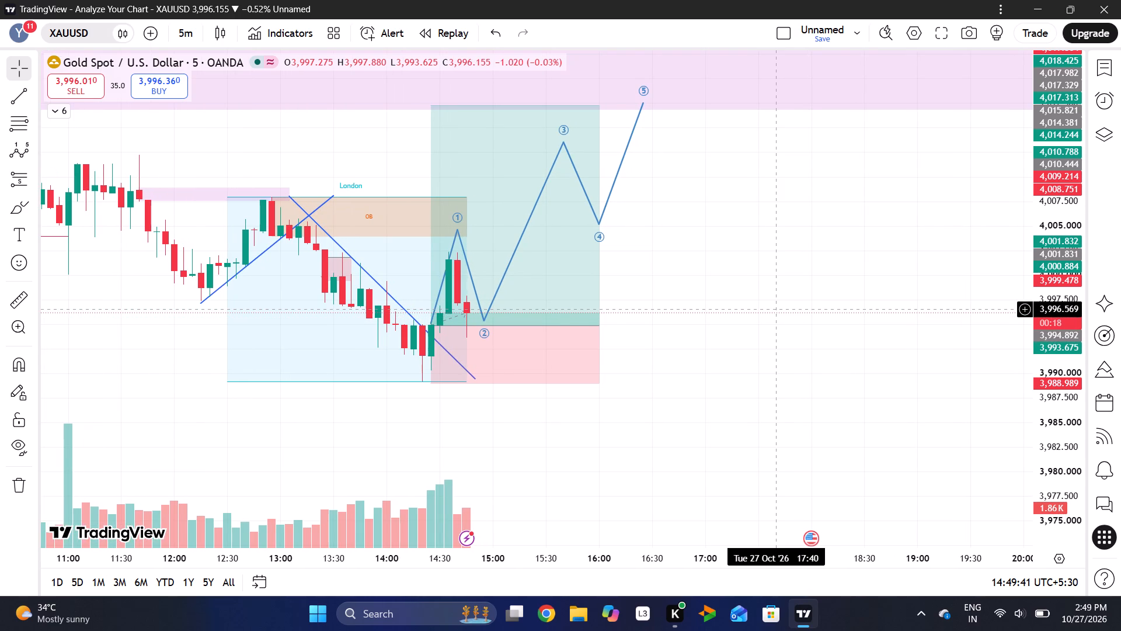
Switch to Delta Exchange in a maximized window and open its futures trading page.
left_click(699, 608)
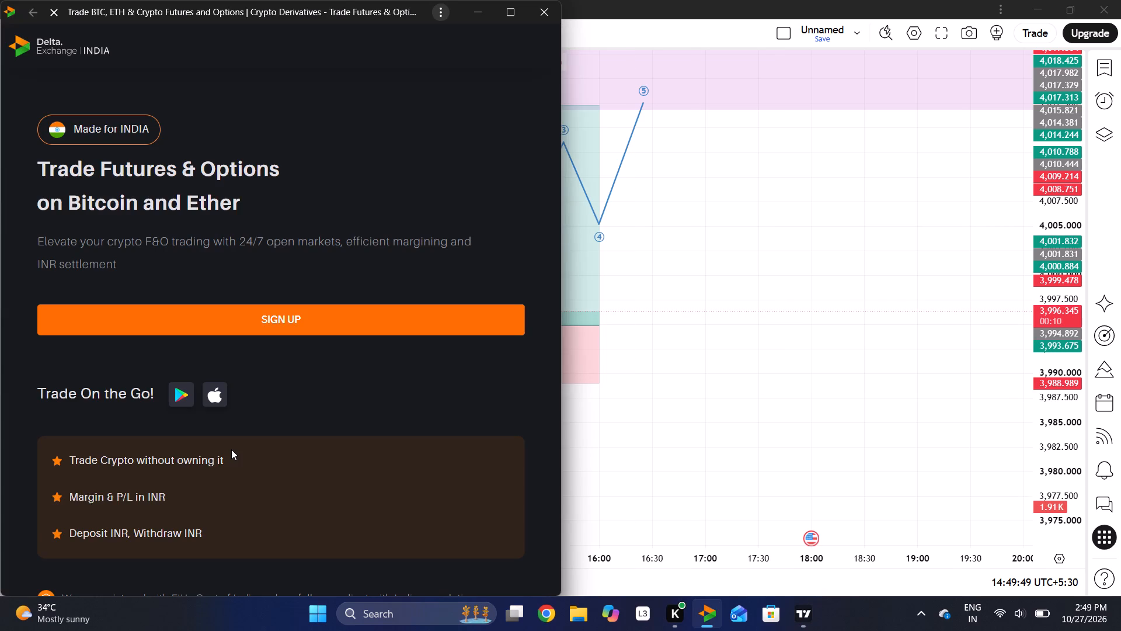
left_click(506, 12)
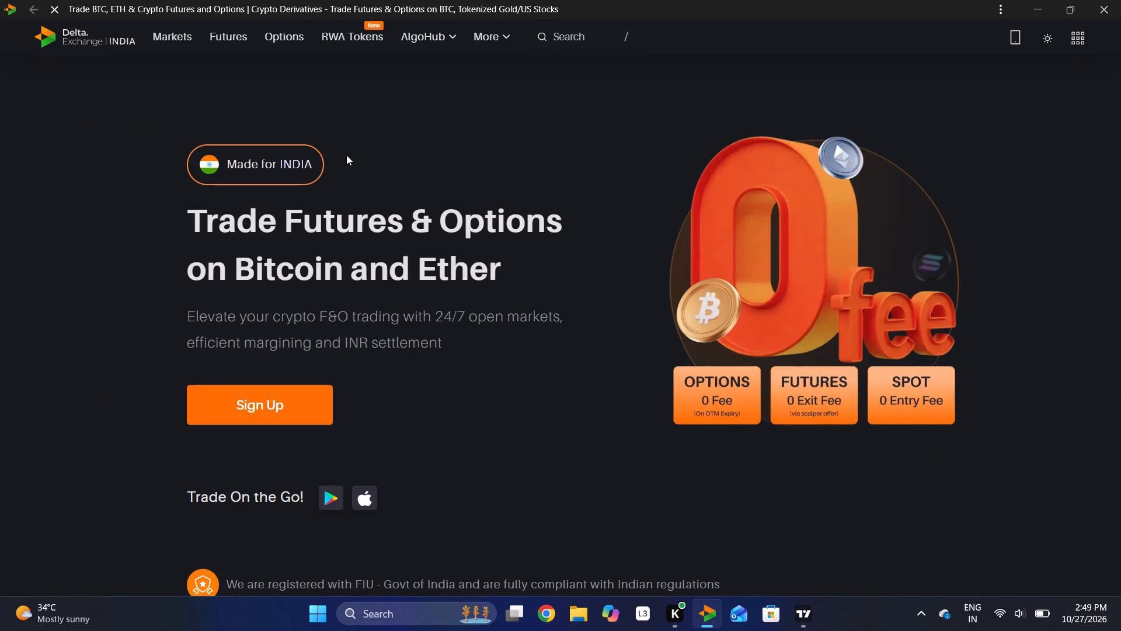
left_click(228, 33)
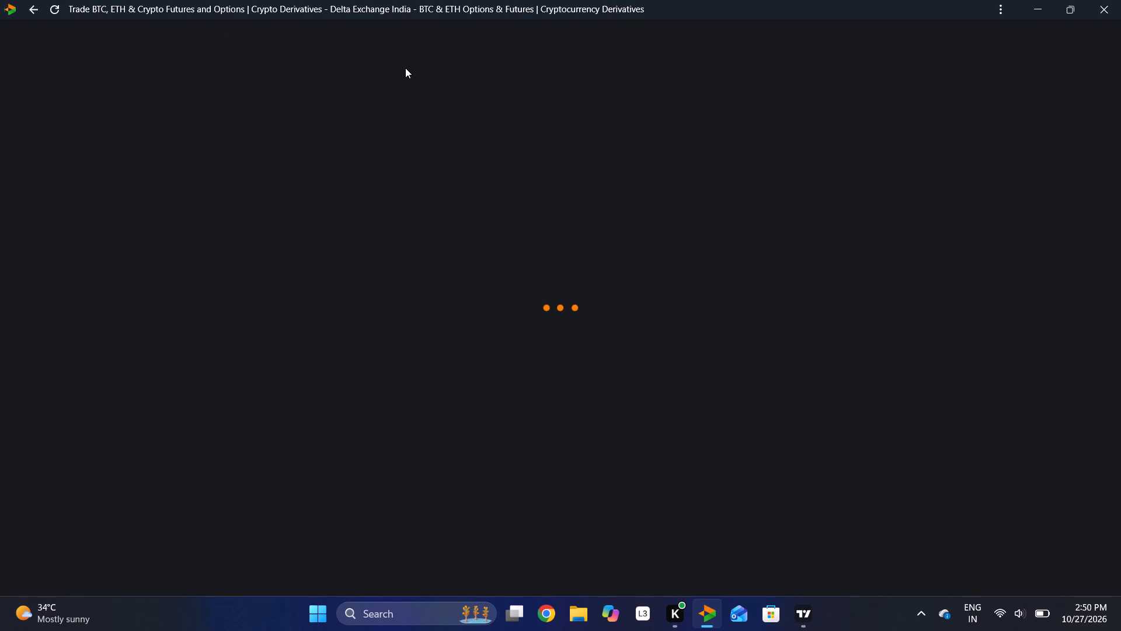
left_click_drag(479, 357, 687, 299)
left_click_drag(687, 299, 596, 414)
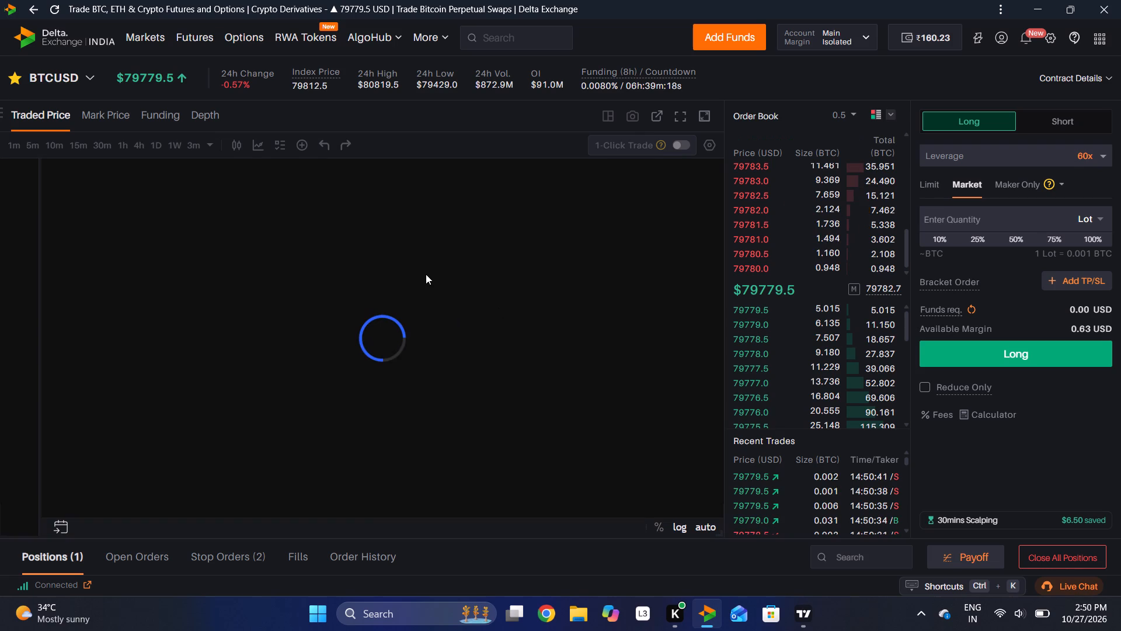
Switch back to TradingView and delete the five-point Elliott wave projection from the 5-minute XAUUSD chart.
left_click(792, 618)
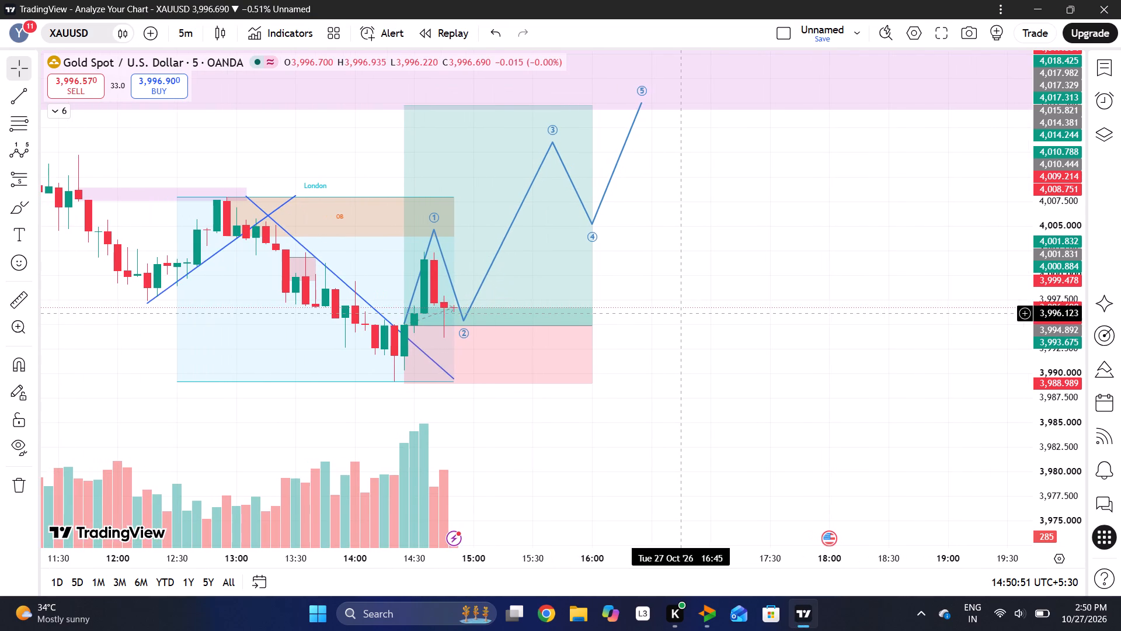
left_click_drag(1062, 223, 1050, 291)
left_click_drag(788, 320, 793, 366)
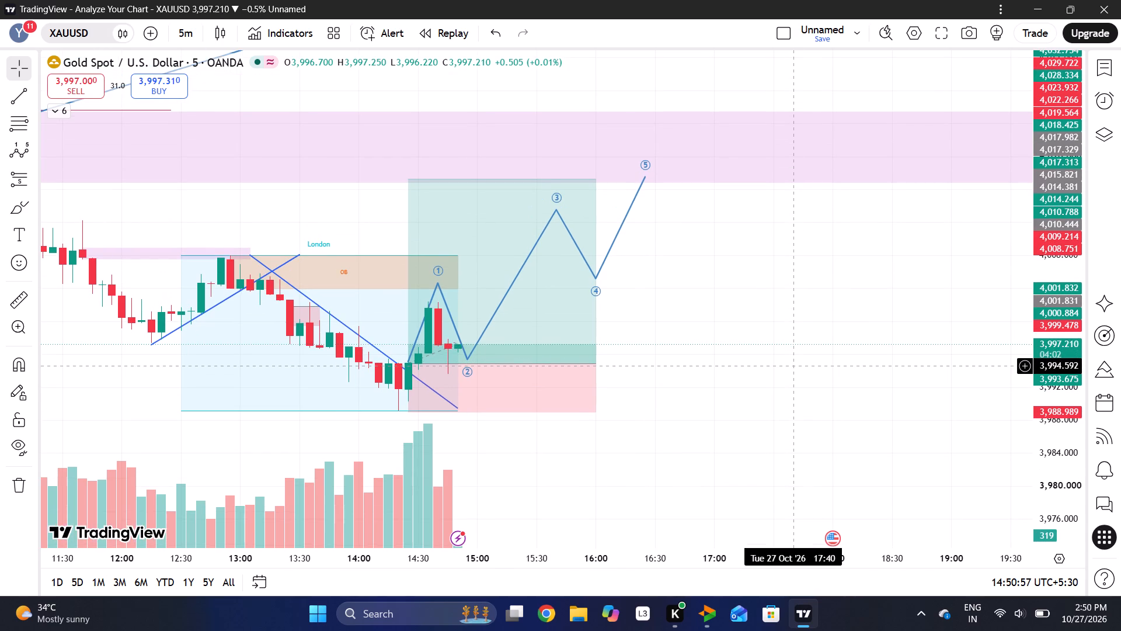
left_click(627, 212)
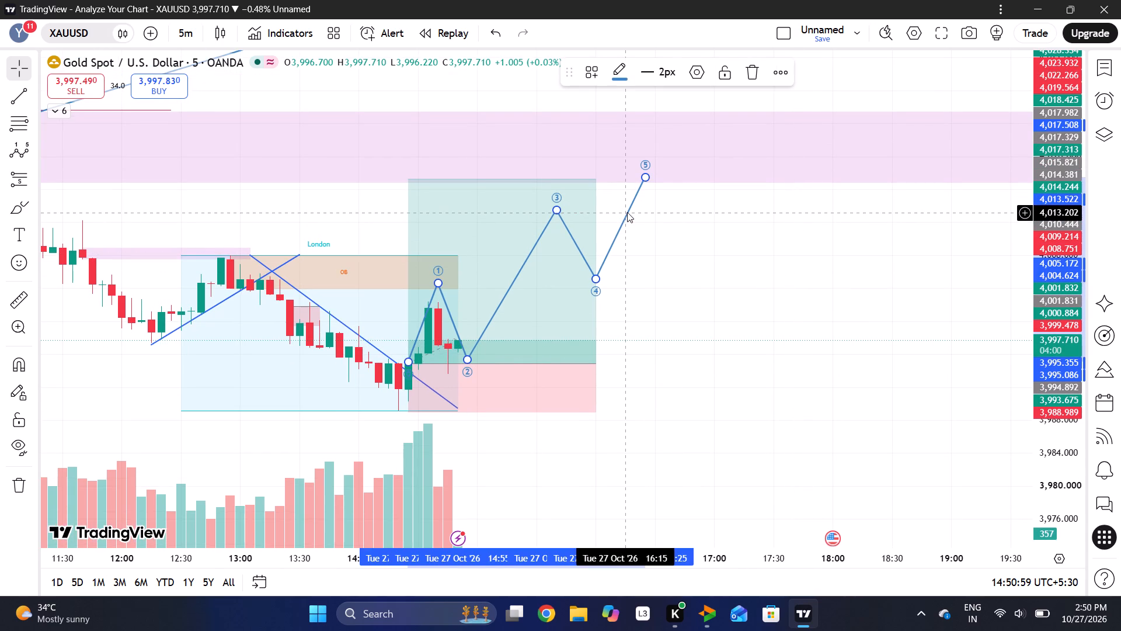
left_click(747, 74)
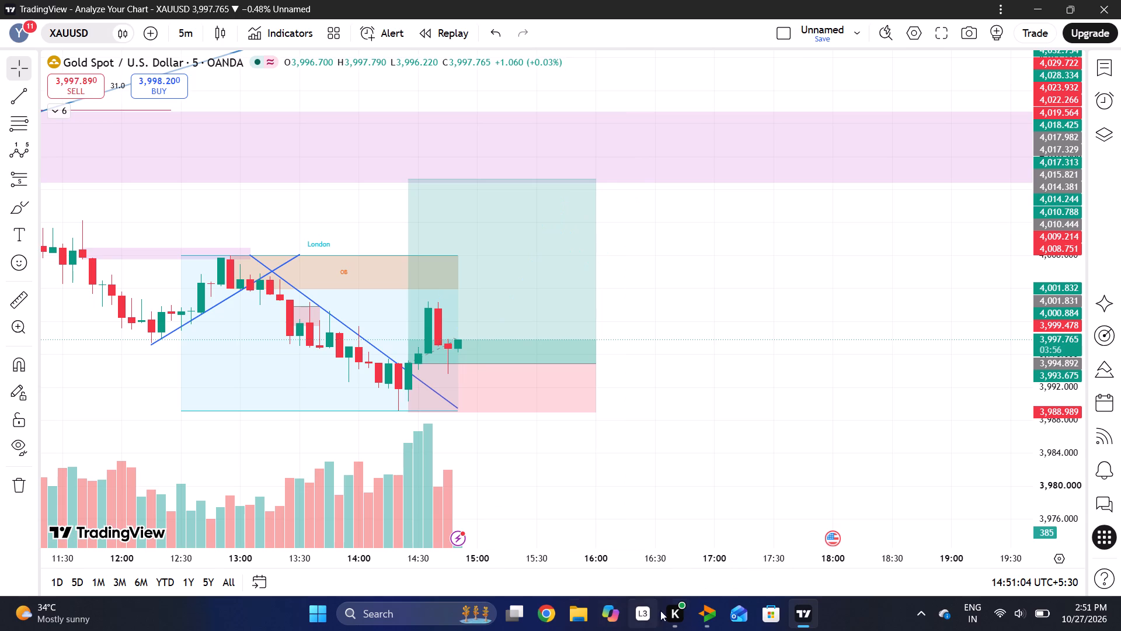
Return to Delta Exchange, open the XAUTUSD perpetual contract from the futures list, and bring its latest candles into view.
left_click(701, 625)
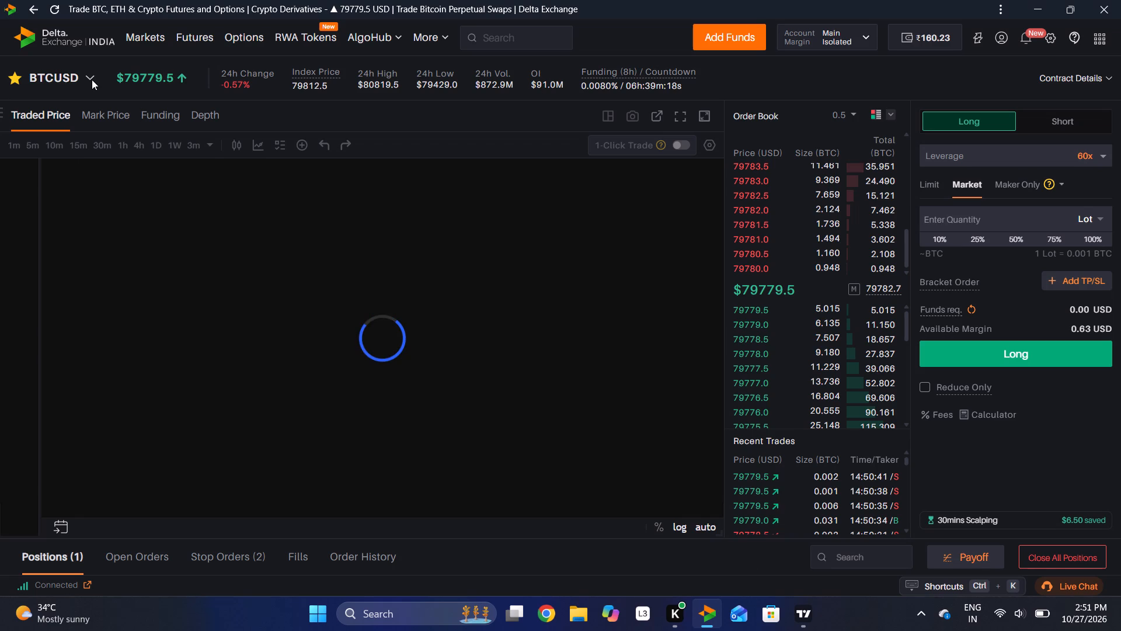
left_click(87, 77)
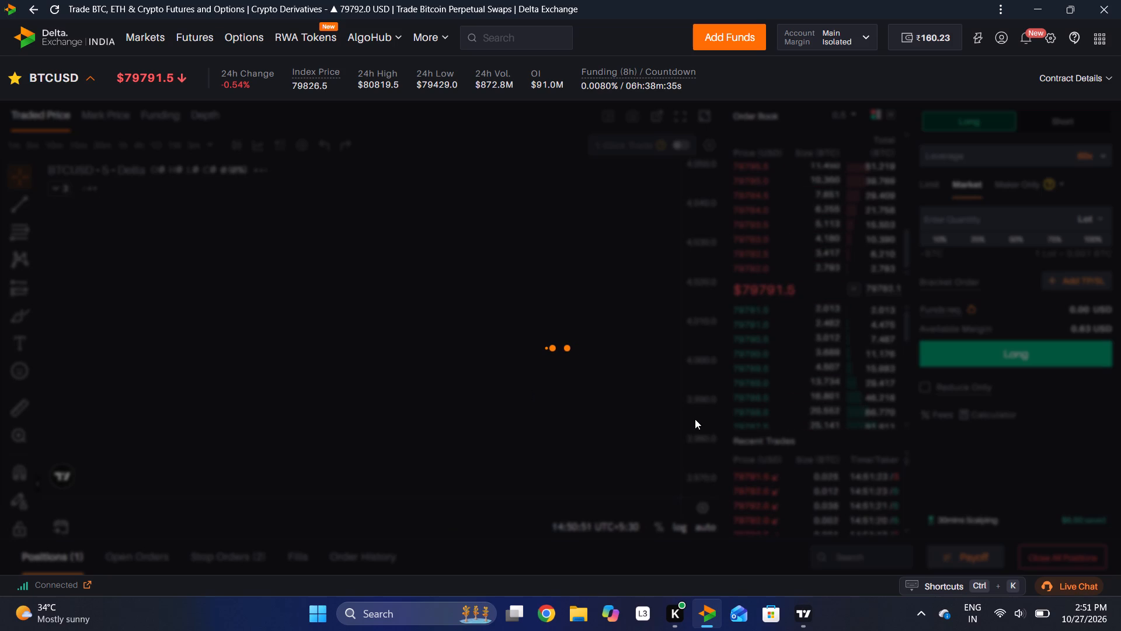
left_click(812, 629)
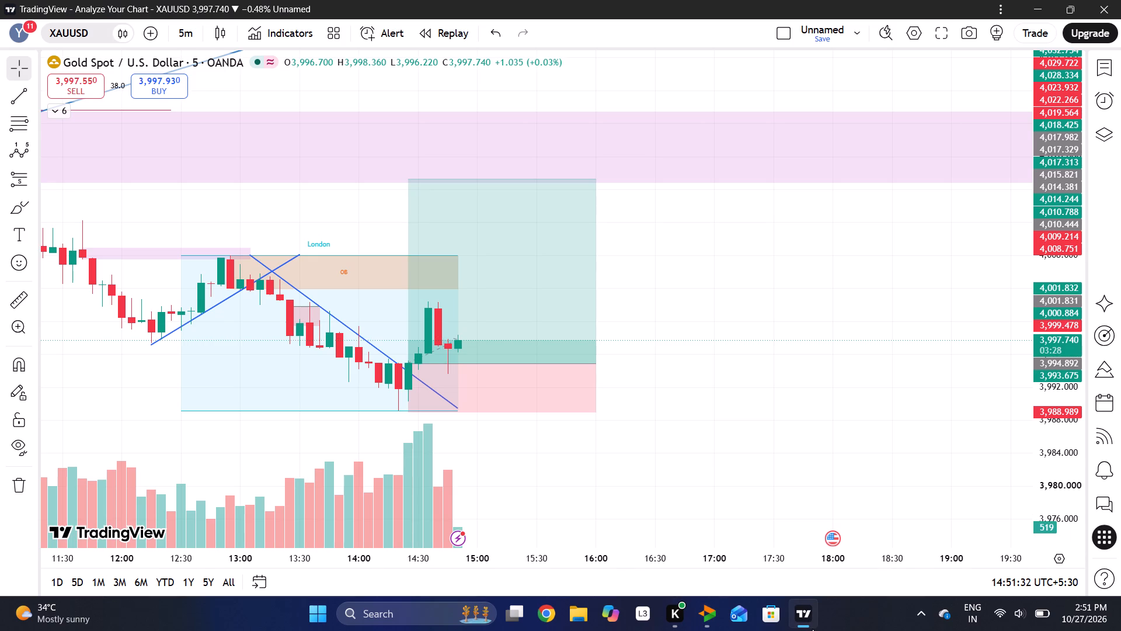
left_click(704, 615)
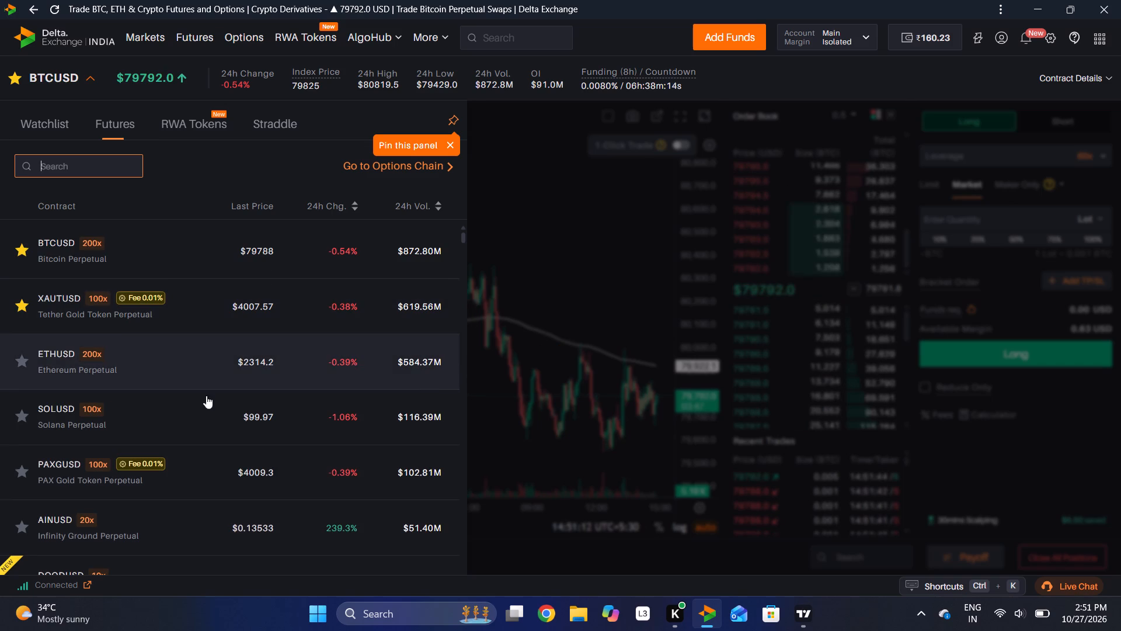
left_click(205, 324)
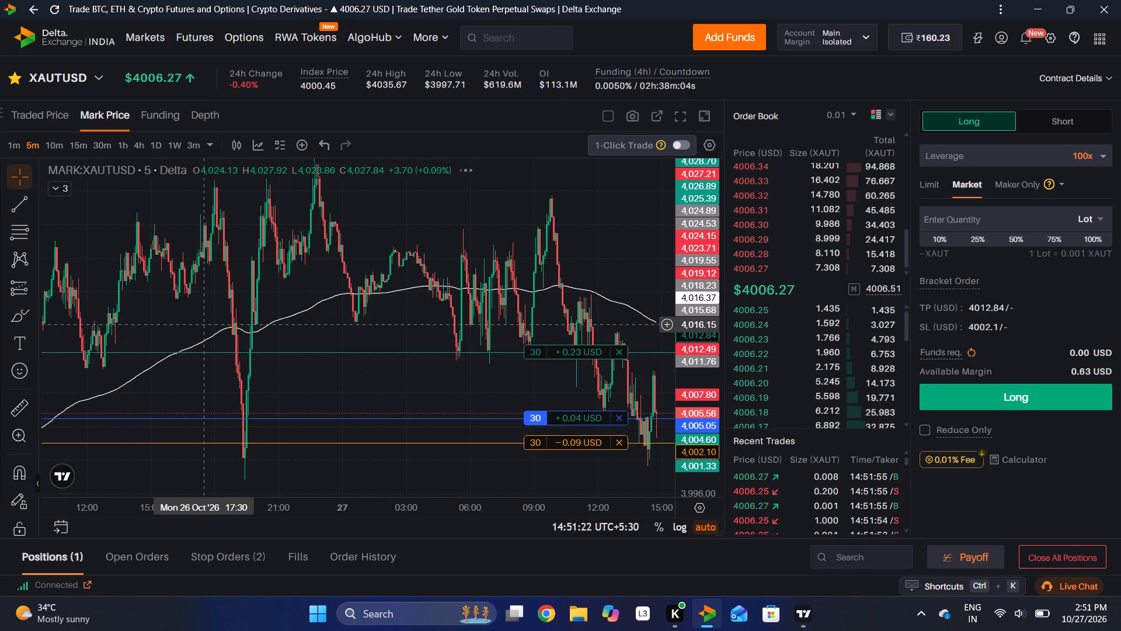
left_click_drag(413, 376, 269, 355)
left_click_drag(429, 386, 182, 363)
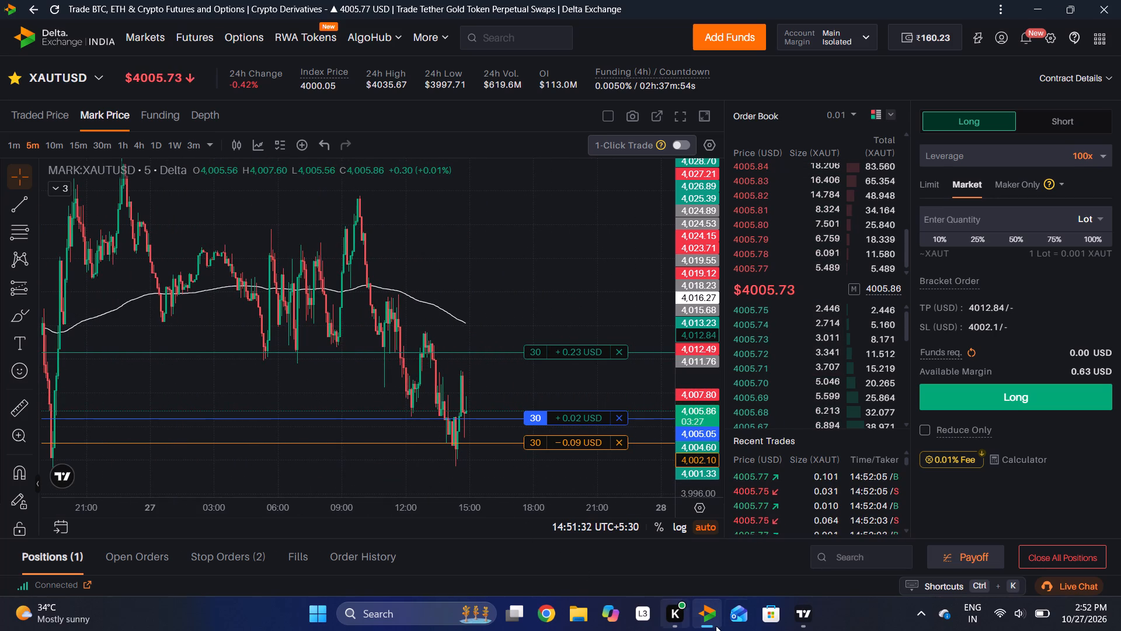
Go back to TradingView, dismiss the advertisement, and check XAUUSD price against the long entry, stop and target zones.
left_click(800, 628)
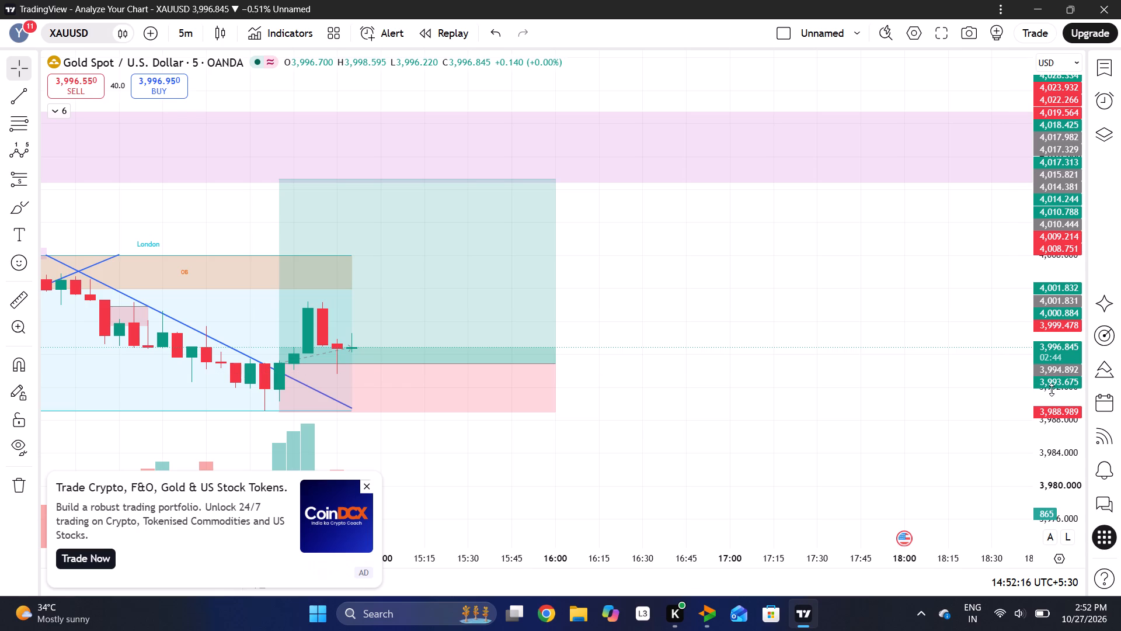
left_click_drag(1052, 390, 1075, 210)
left_click_drag(708, 363, 749, 342)
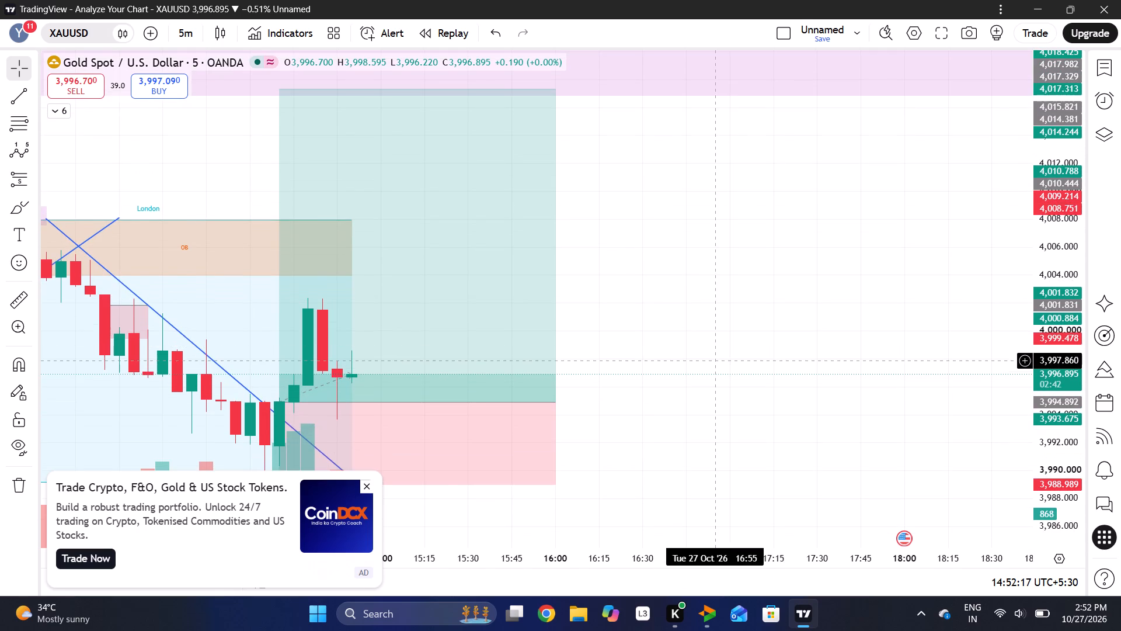
left_click_drag(749, 342, 882, 271)
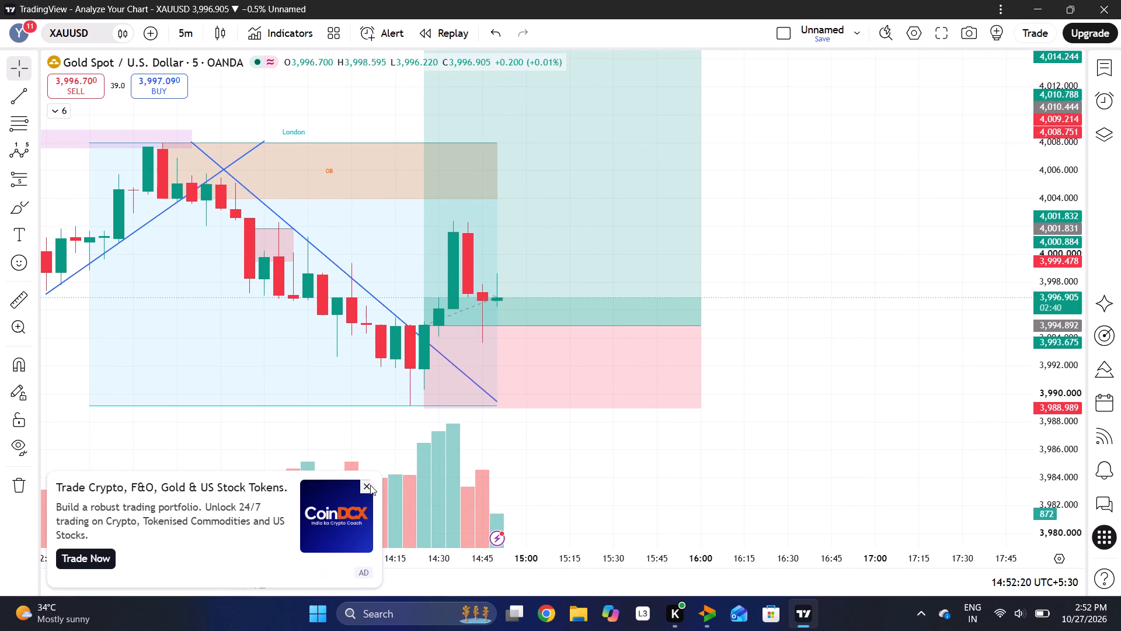
left_click(370, 484)
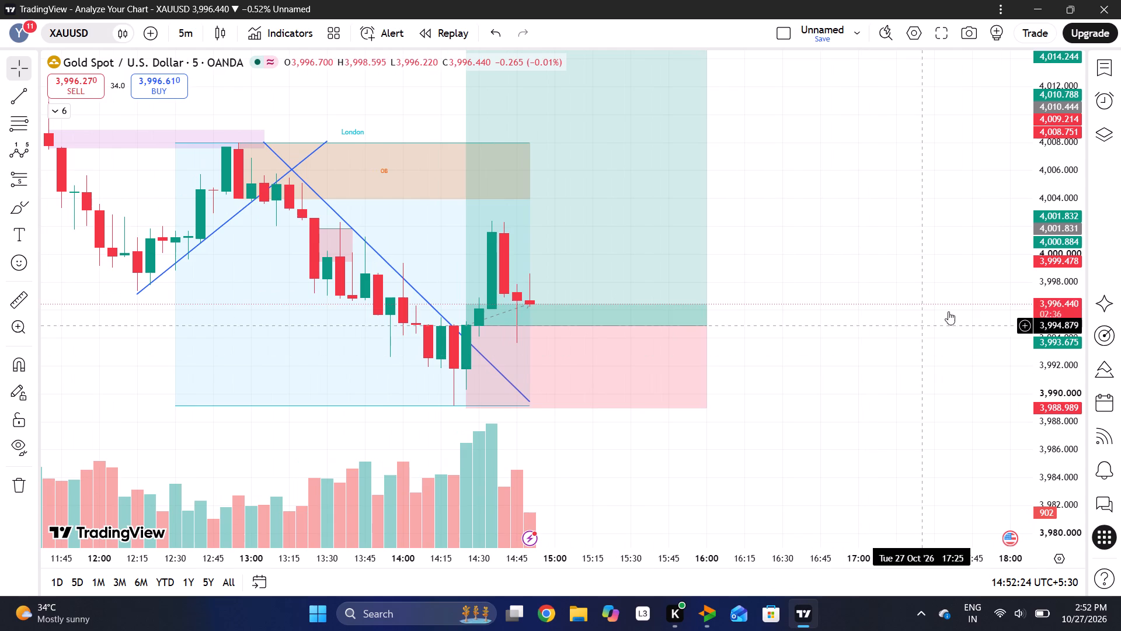
left_click_drag(1050, 239, 1043, 364)
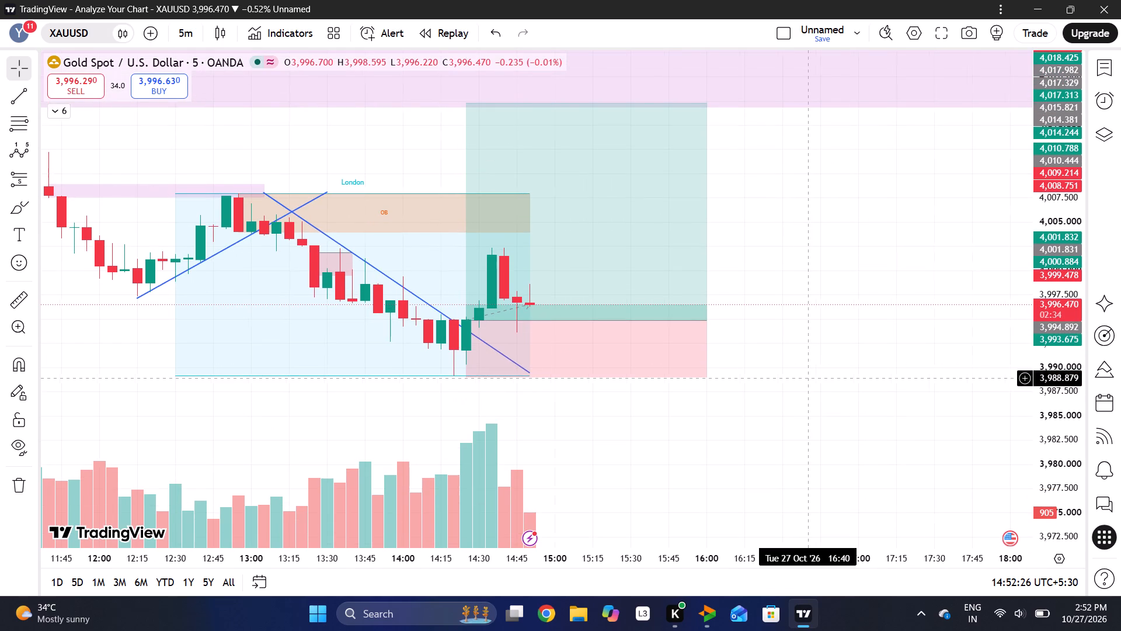
On Delta Exchange, partially close the open XAUTUSD long position with a reduce-only market order for 16 lots.
left_click(701, 621)
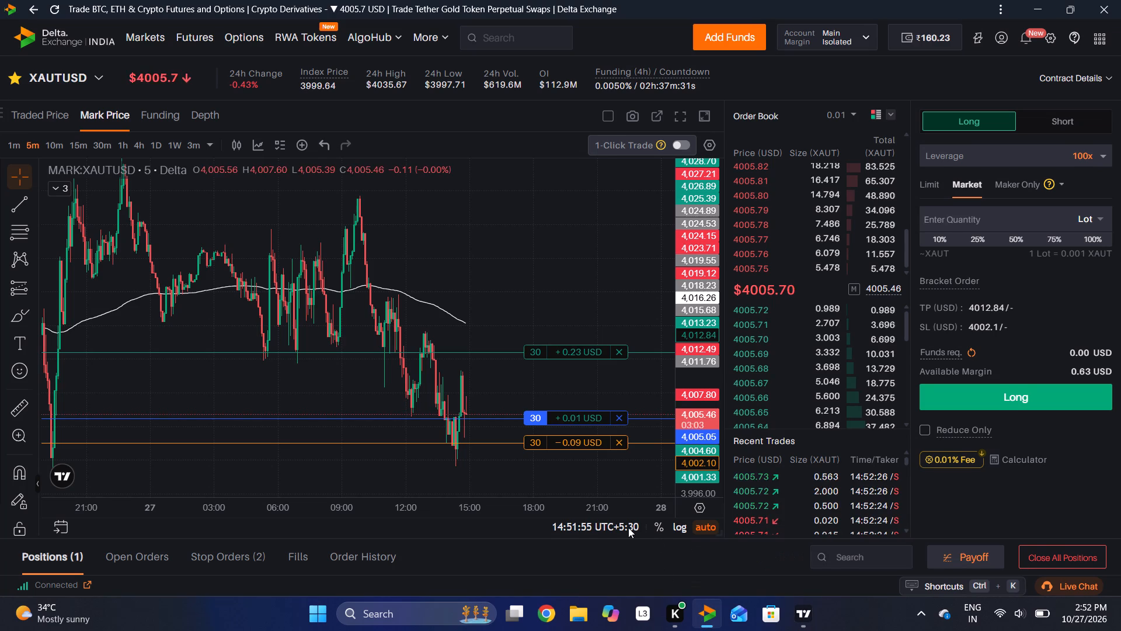
scroll(628, 528, "down", 2)
scroll(724, 507, "left", 3)
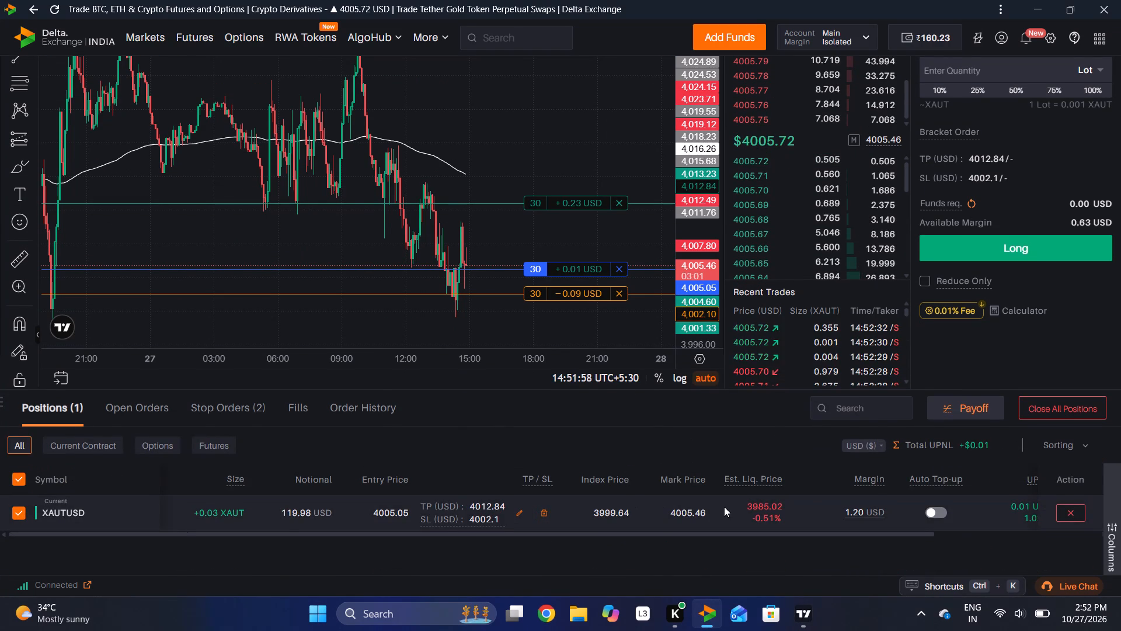
scroll(724, 507, "left", 2)
left_click(1074, 516)
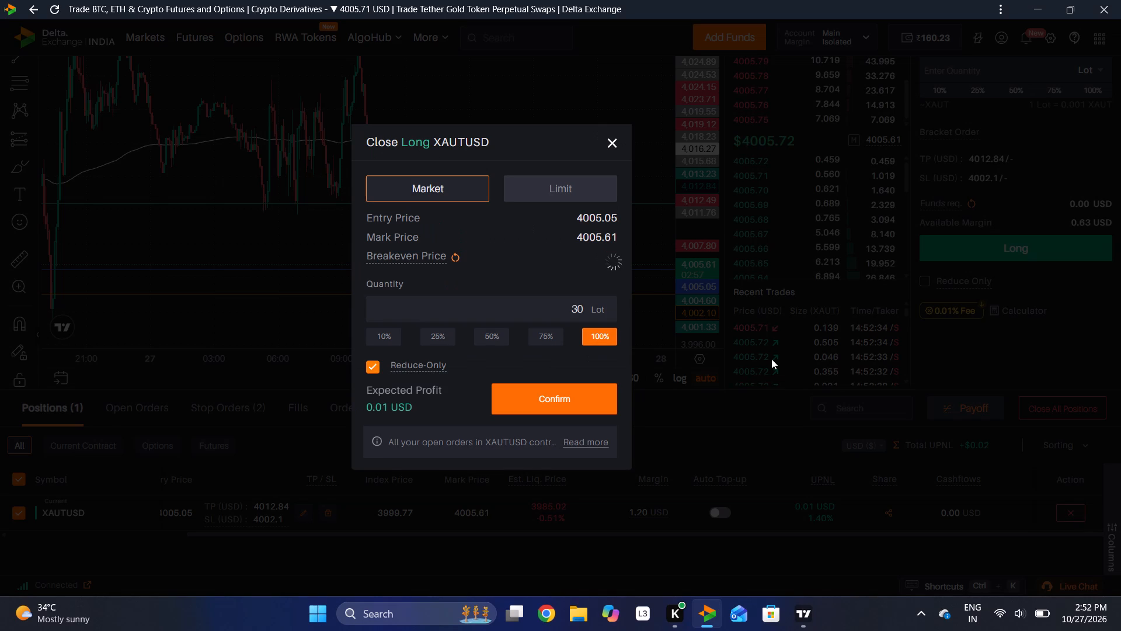
left_click(580, 311)
key("BackSpace")
key("BackSpace")
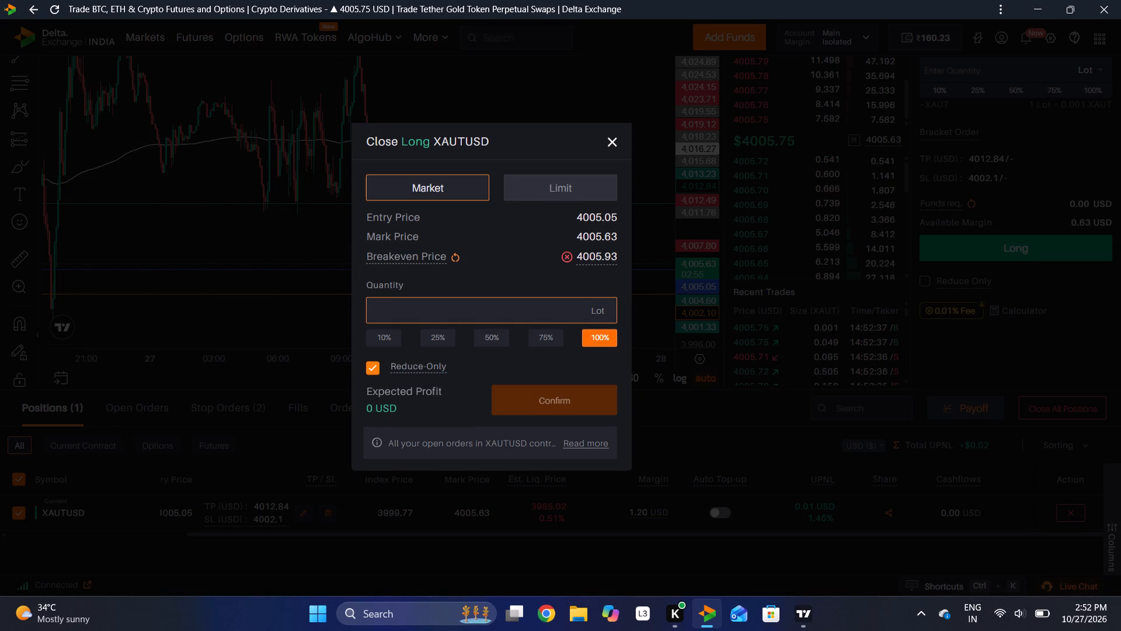
key("1")
key("6")
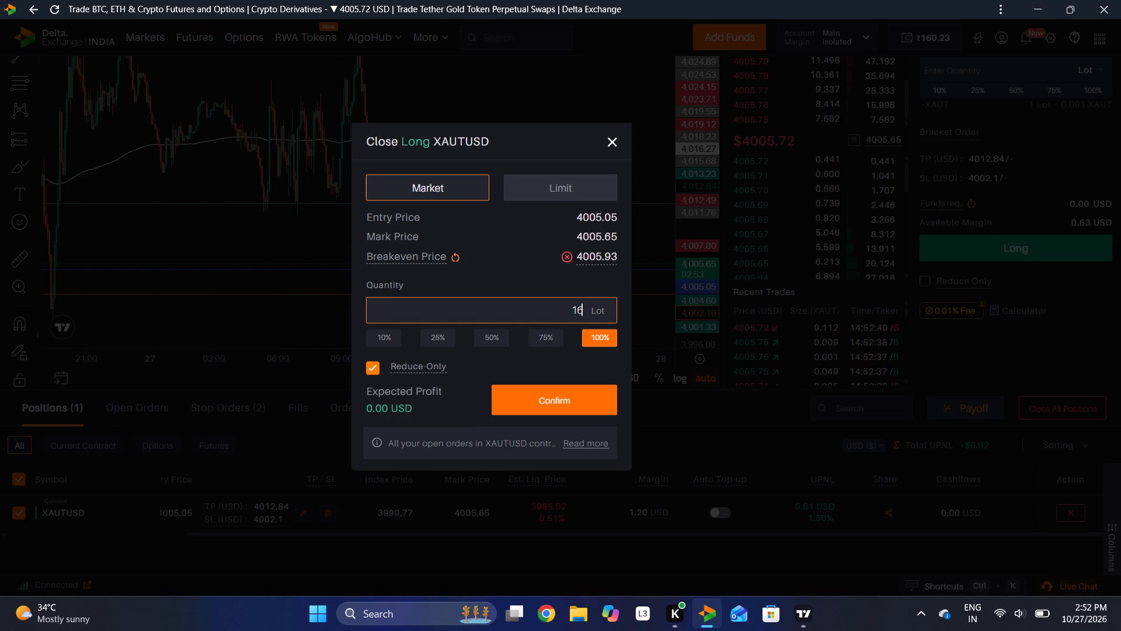
left_click(546, 393)
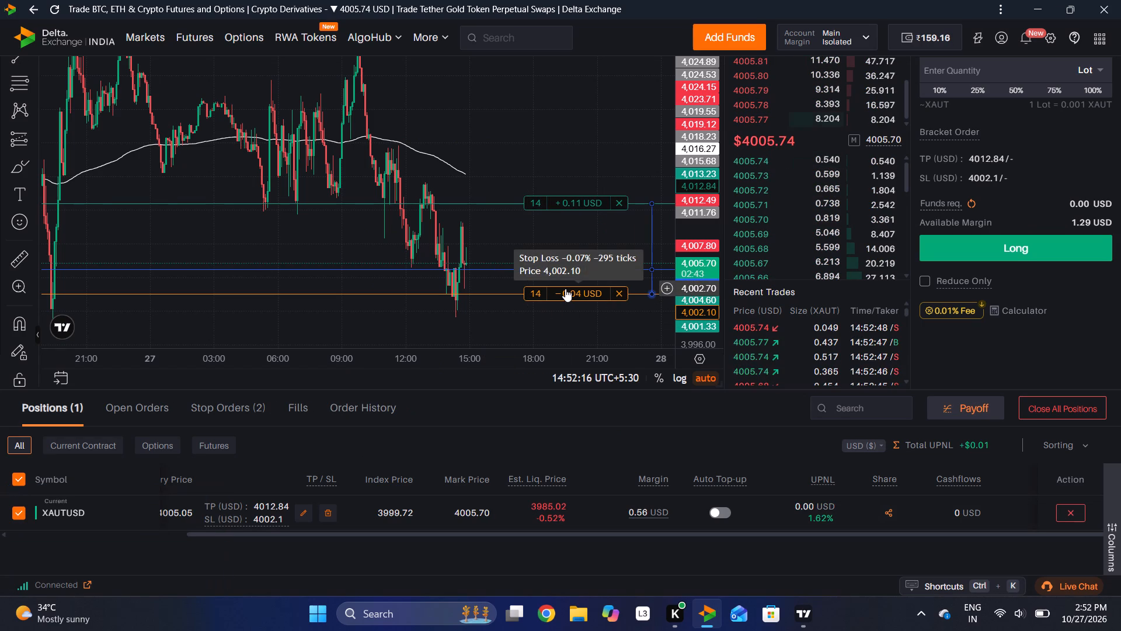
Raise the stop loss of the remaining XAUTUSD long to 4002.44 on the chart.
left_click_drag(565, 289, 573, 288)
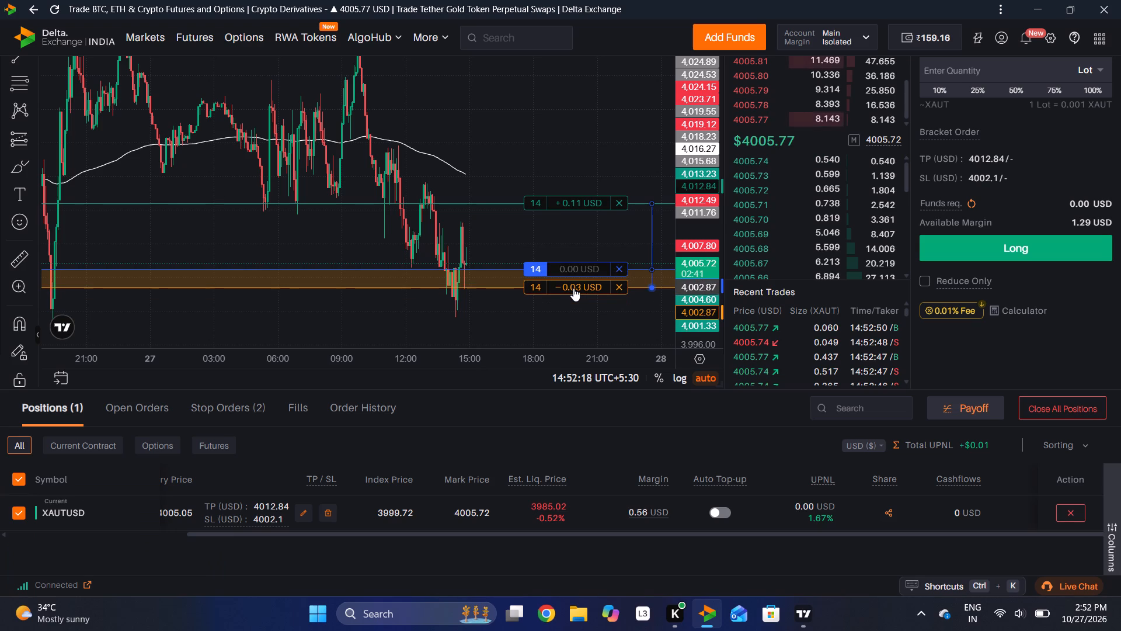
left_click_drag(573, 288, 573, 290)
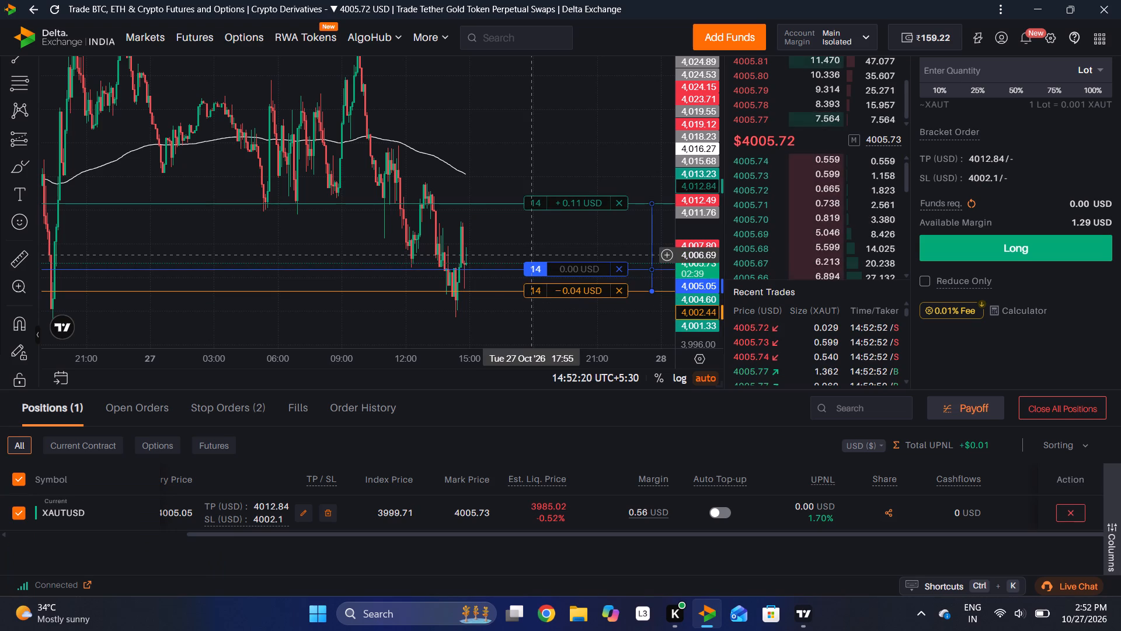
Raise the take profit of the remaining XAUTUSD long to 4023.4 on the Delta Exchange chart.
scroll(524, 238, "left", 2)
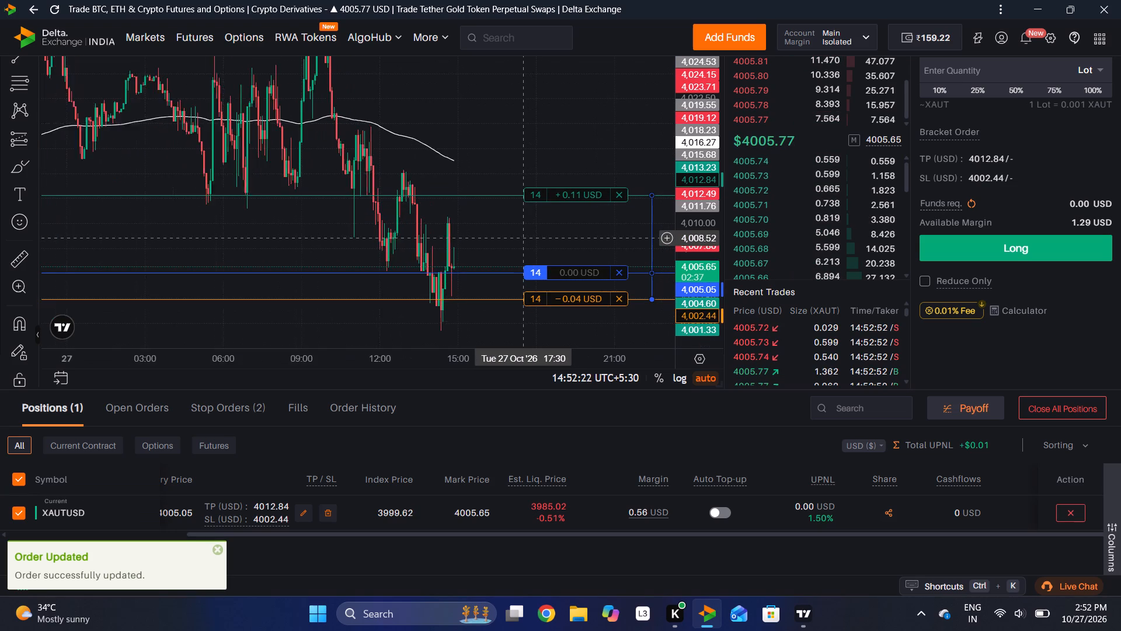
scroll(524, 238, "left", 1)
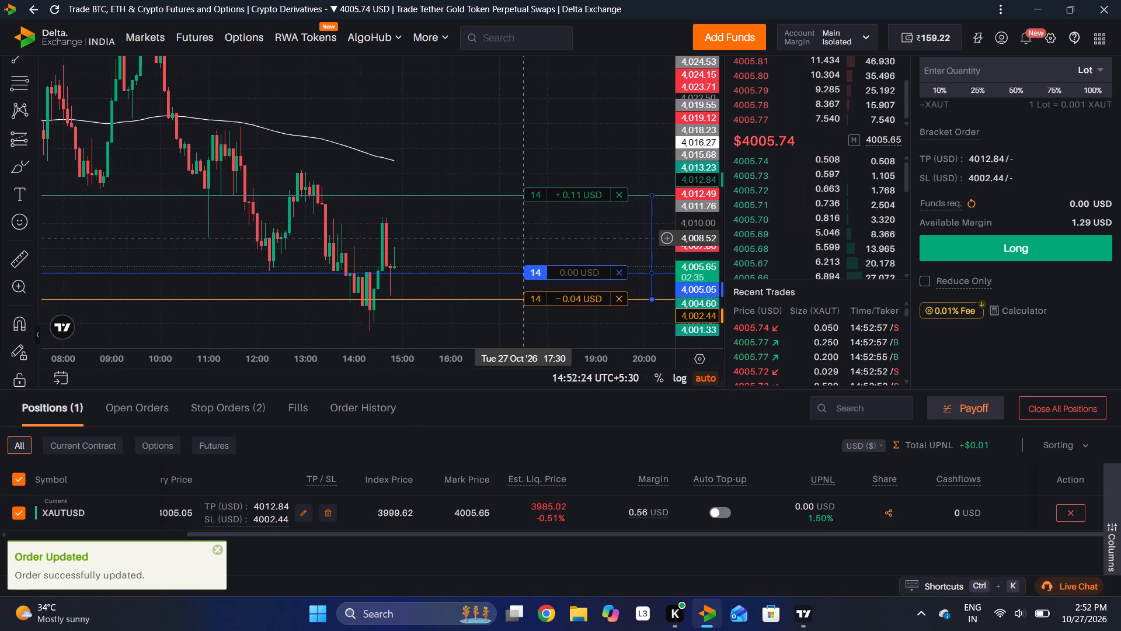
scroll(524, 238, "left", 1)
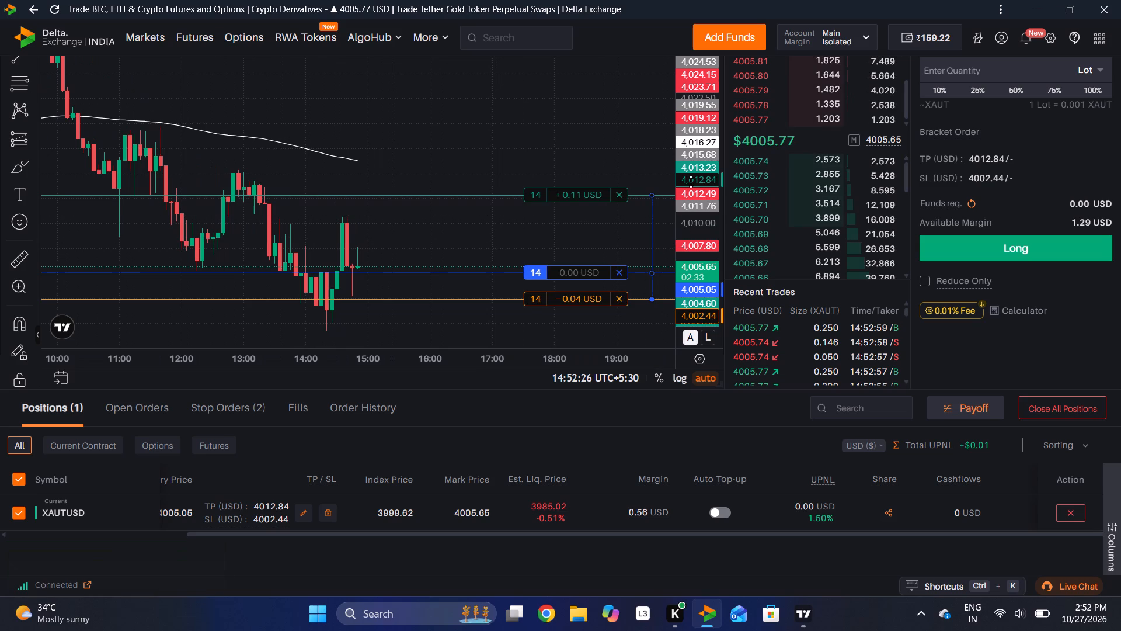
left_click_drag(692, 160, 692, 200)
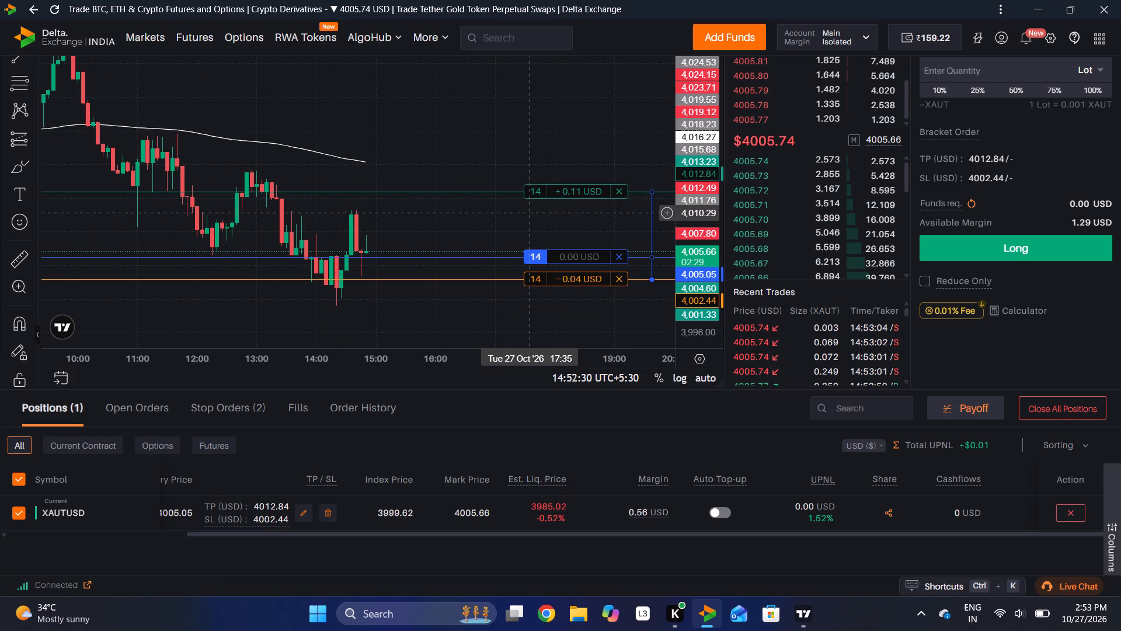
left_click_drag(530, 213, 517, 313)
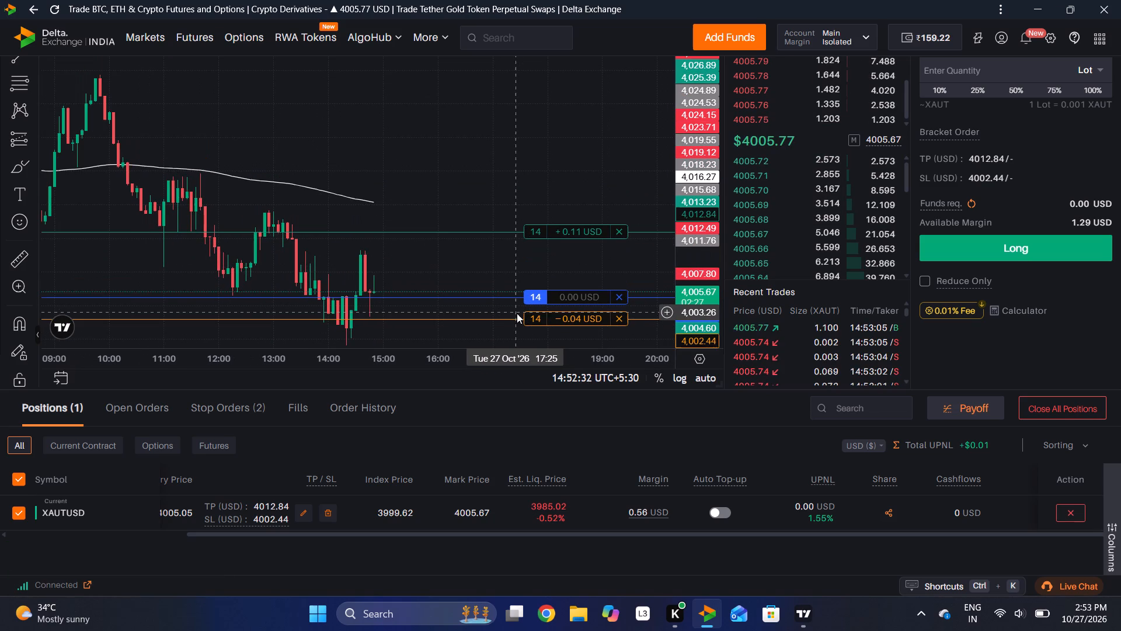
left_click_drag(517, 313, 519, 311)
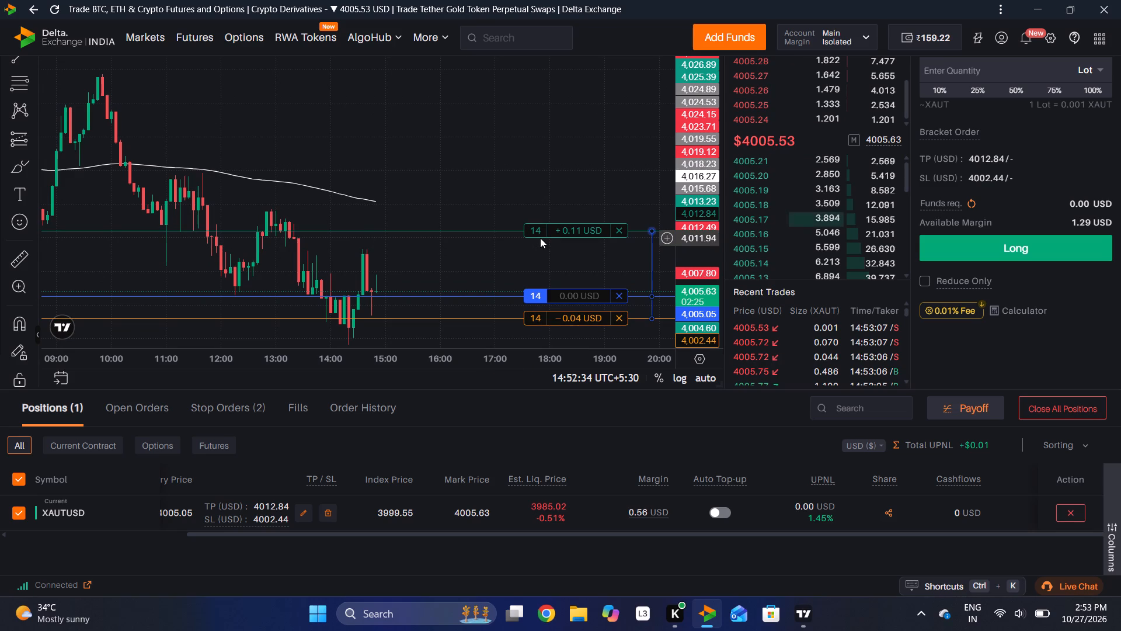
left_click_drag(540, 228, 539, 147)
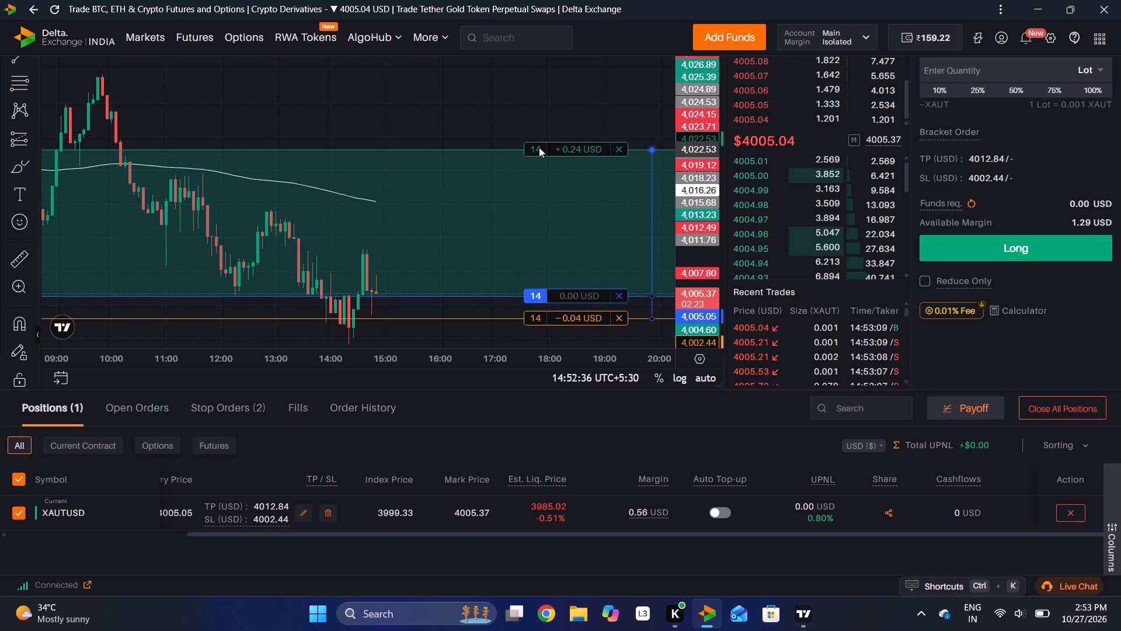
left_click_drag(539, 147, 542, 145)
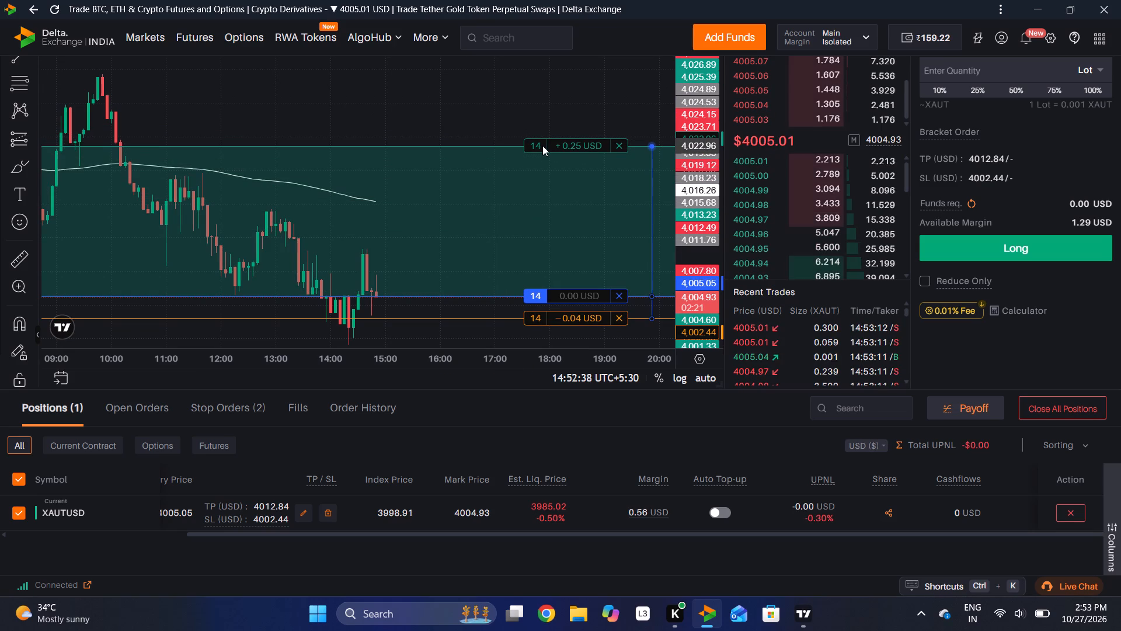
left_click_drag(542, 145, 542, 142)
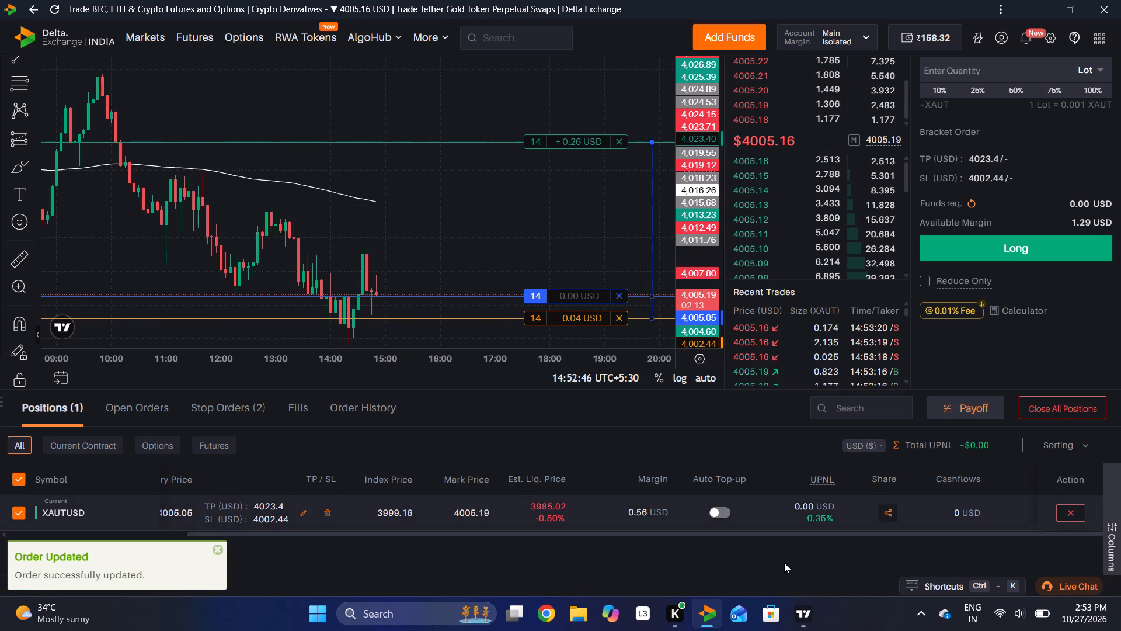
Switch to TradingView and examine the 5-minute XAUUSD candles against the long position's entry, stop and target zones.
left_click(796, 609)
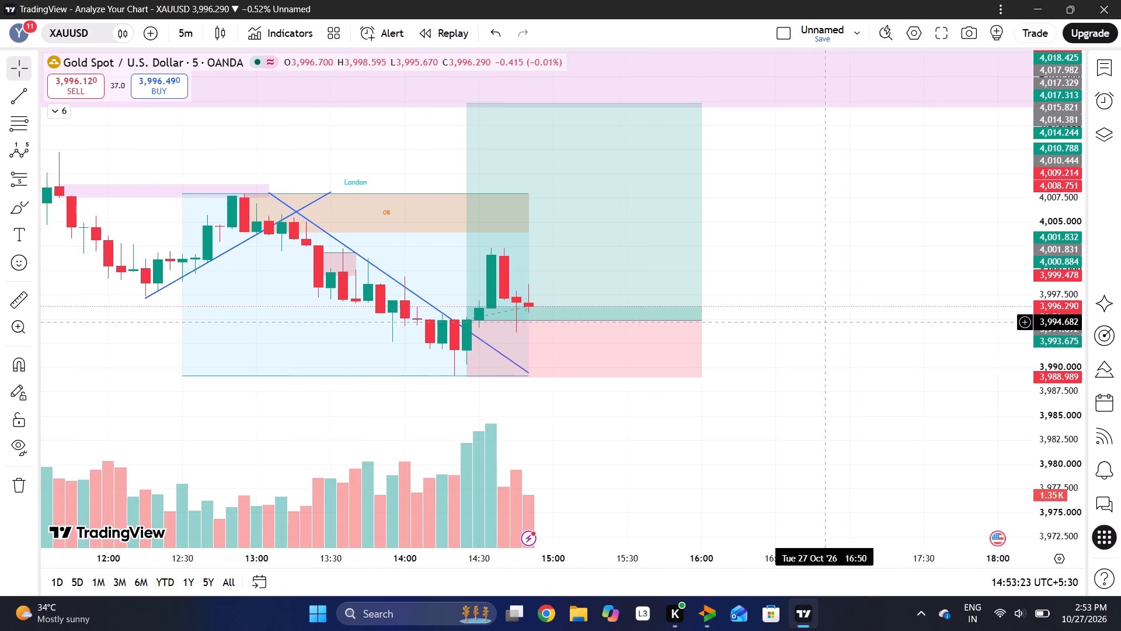
left_click_drag(1077, 332, 1078, 247)
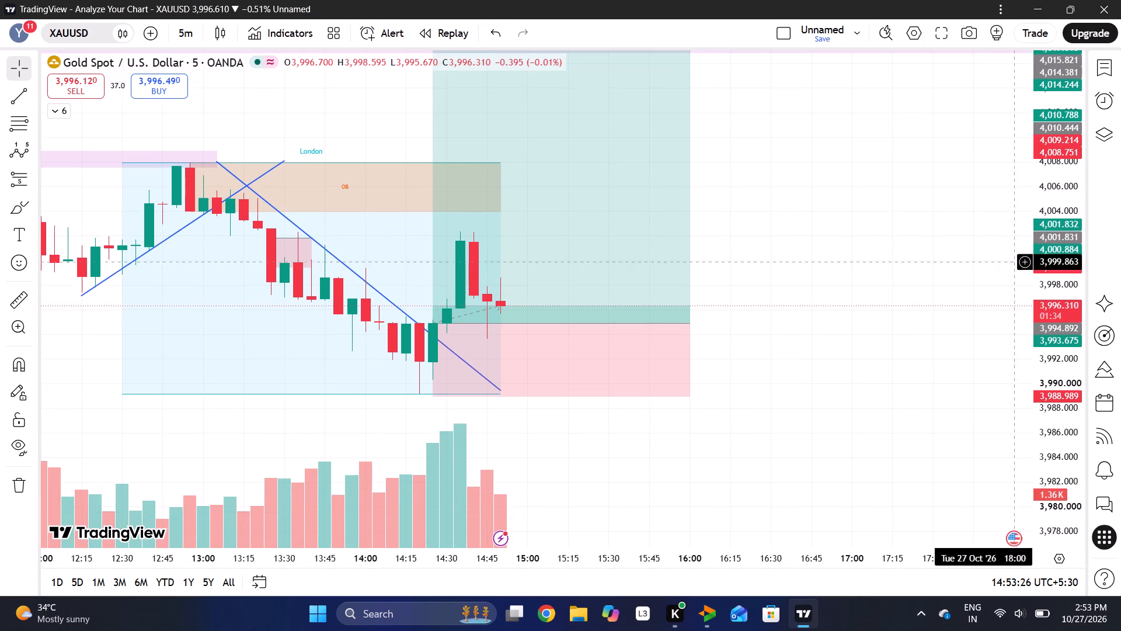
left_click_drag(776, 298, 784, 307)
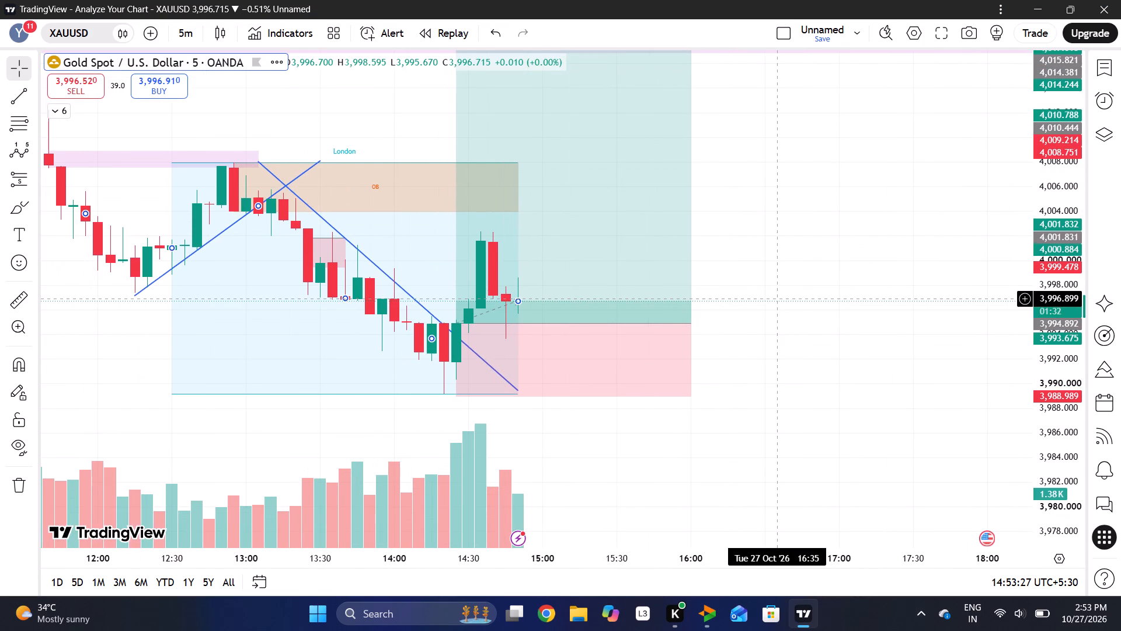
left_click_drag(784, 307, 820, 376)
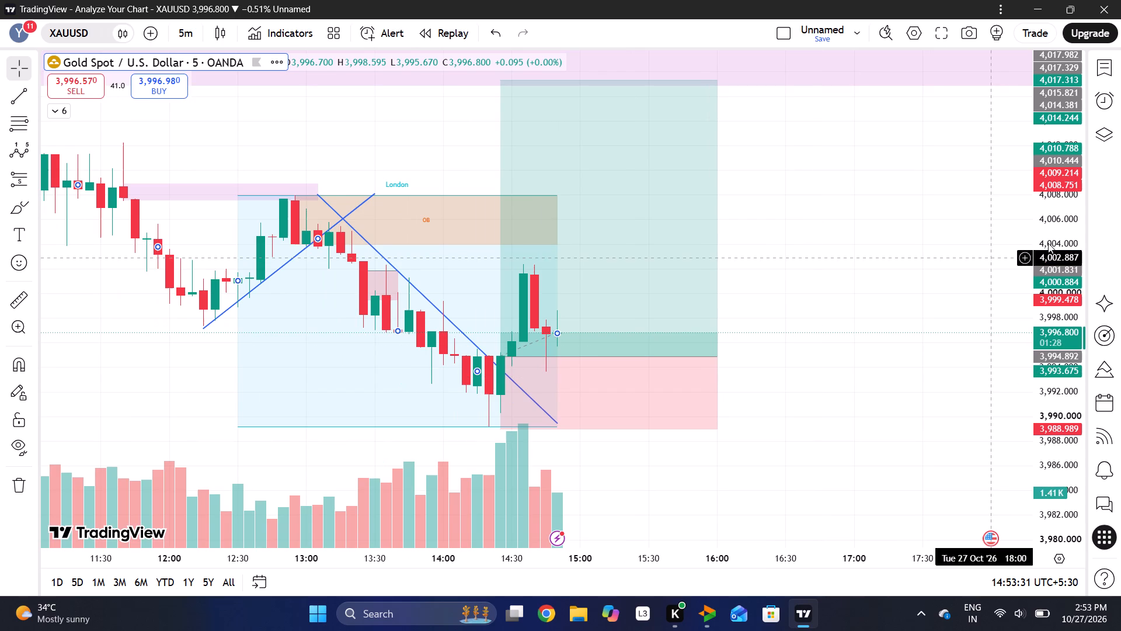
left_click_drag(1049, 242, 1038, 324)
left_click(869, 291)
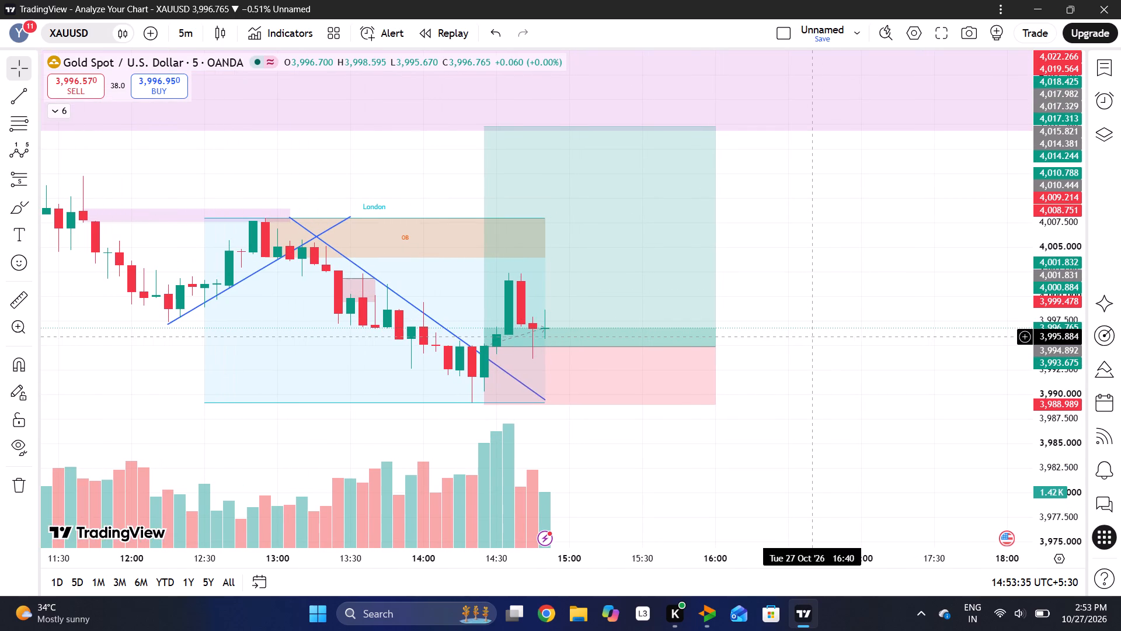
left_click_drag(573, 457, 723, 480)
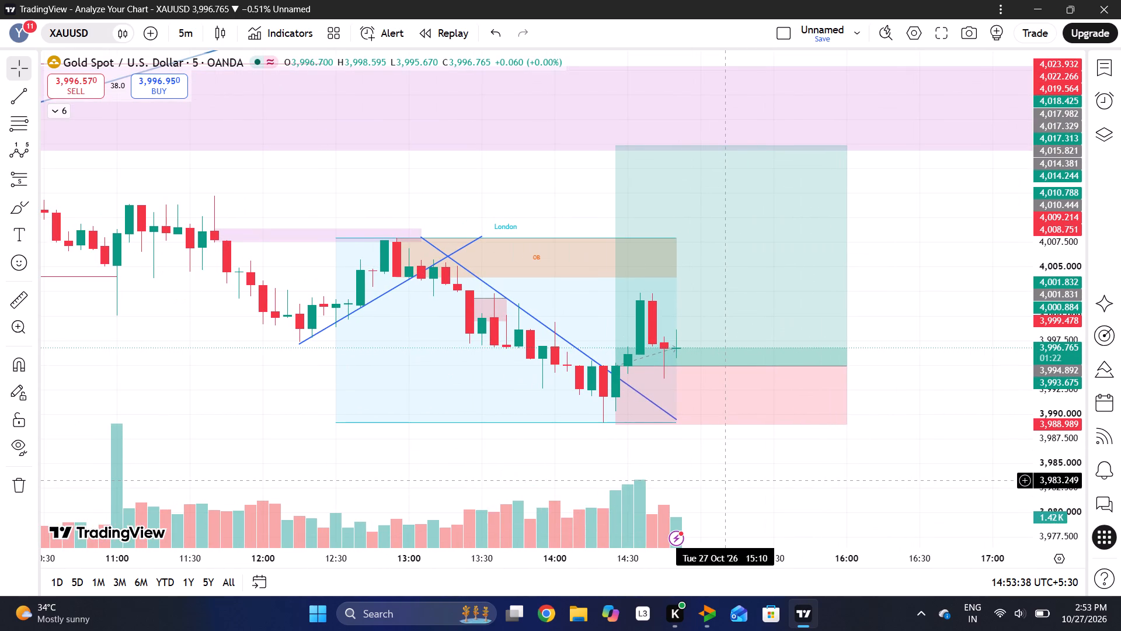
left_click_drag(1050, 424, 1053, 344)
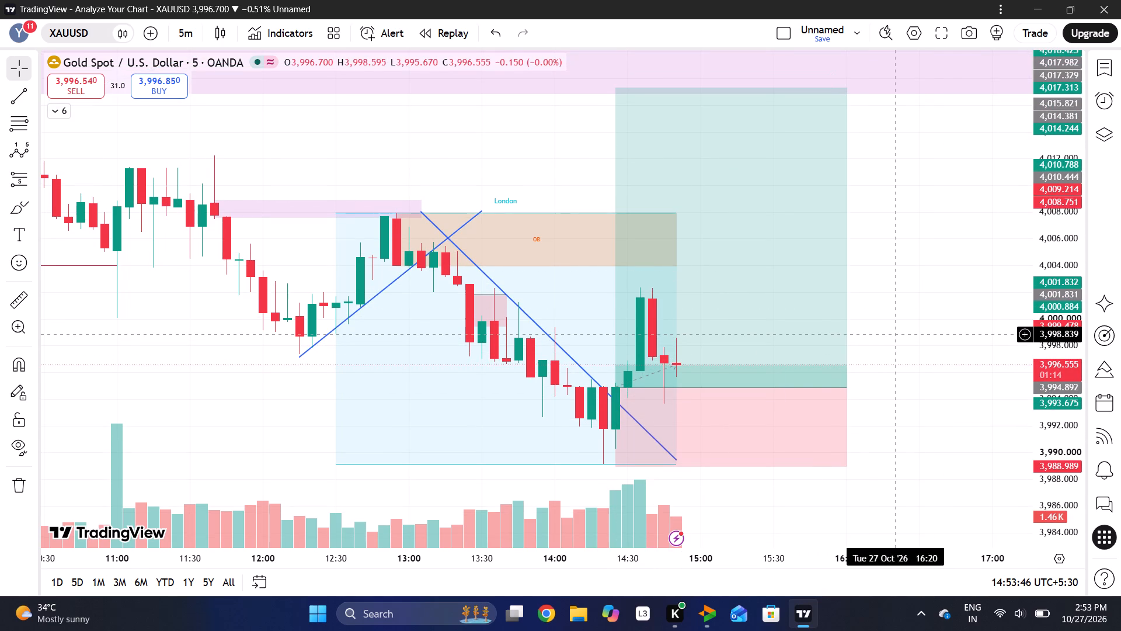
left_click_drag(890, 334, 803, 308)
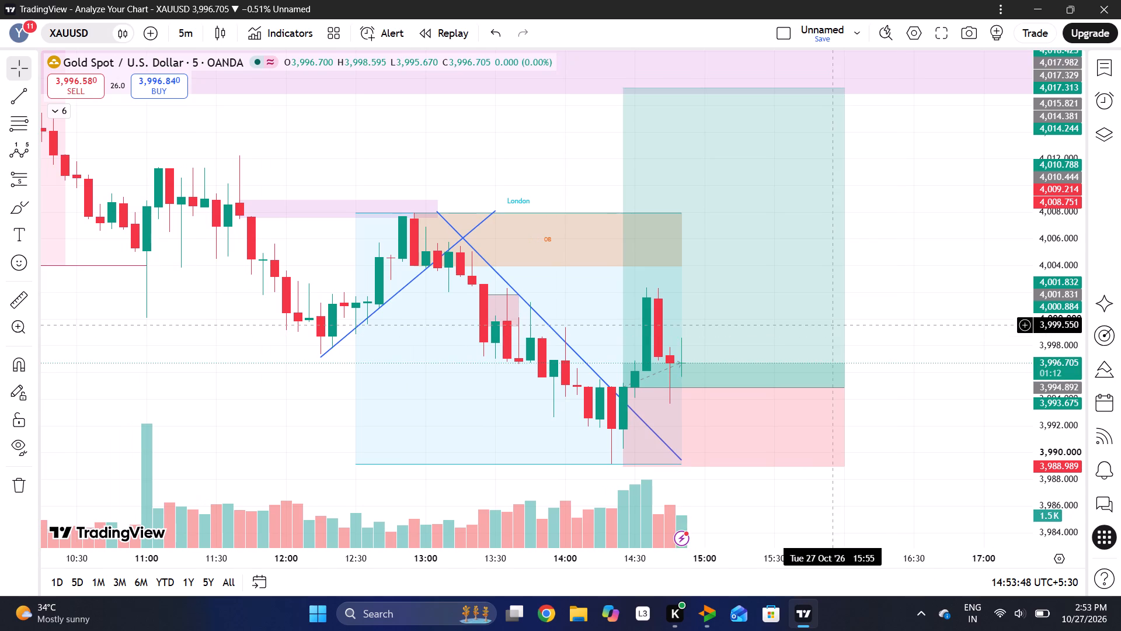
left_click_drag(803, 308, 798, 304)
left_click_drag(885, 317, 877, 317)
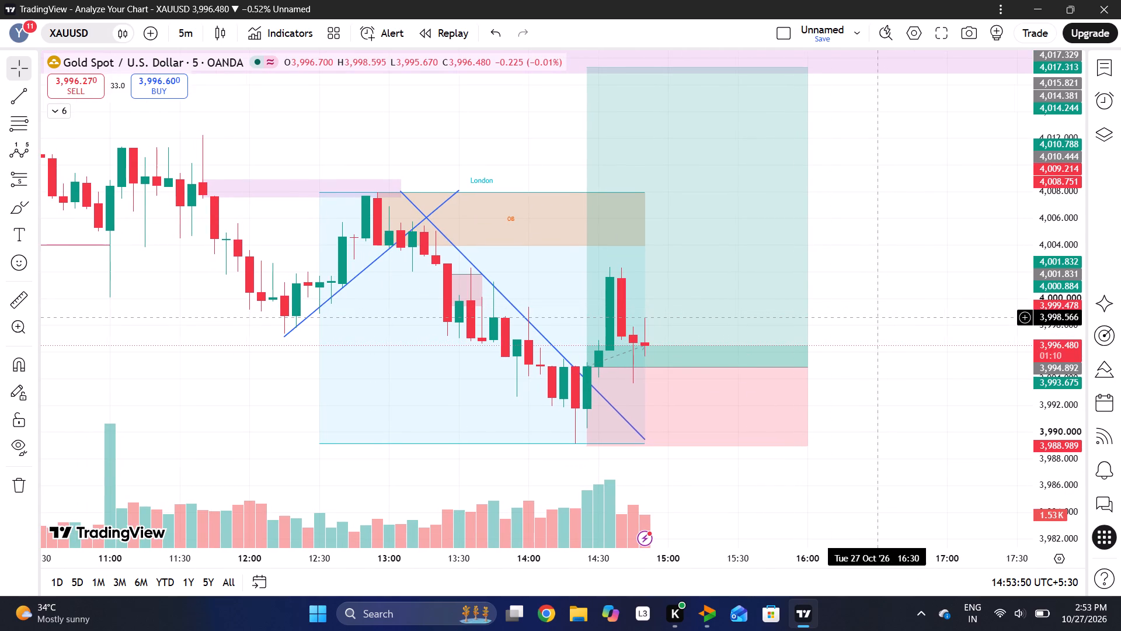
left_click_drag(877, 317, 865, 317)
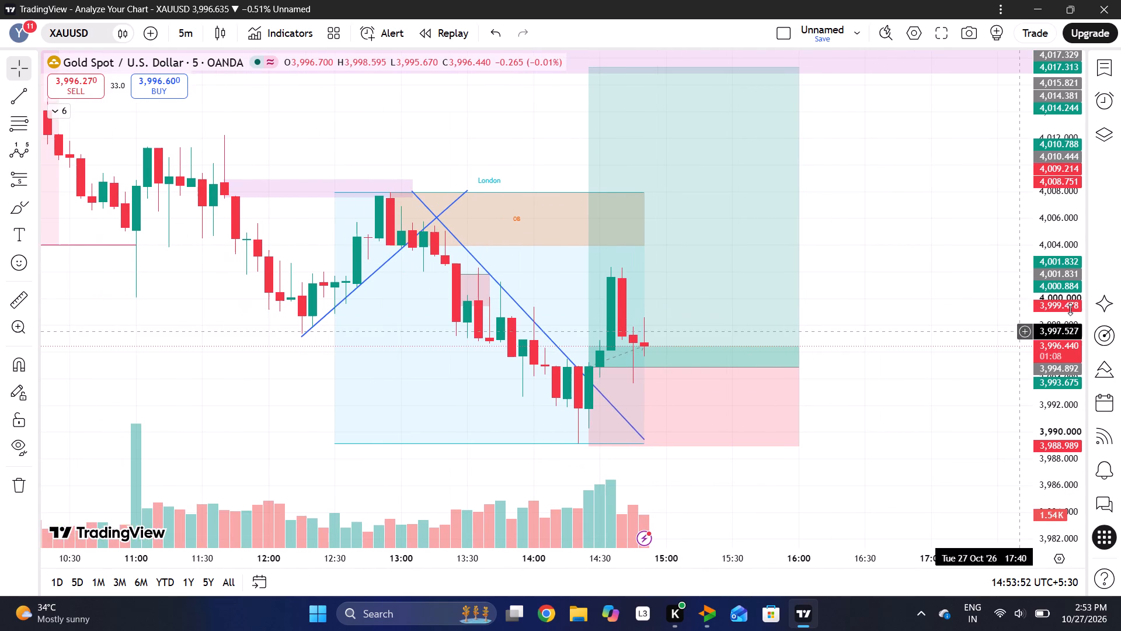
left_click_drag(1070, 309, 1073, 366)
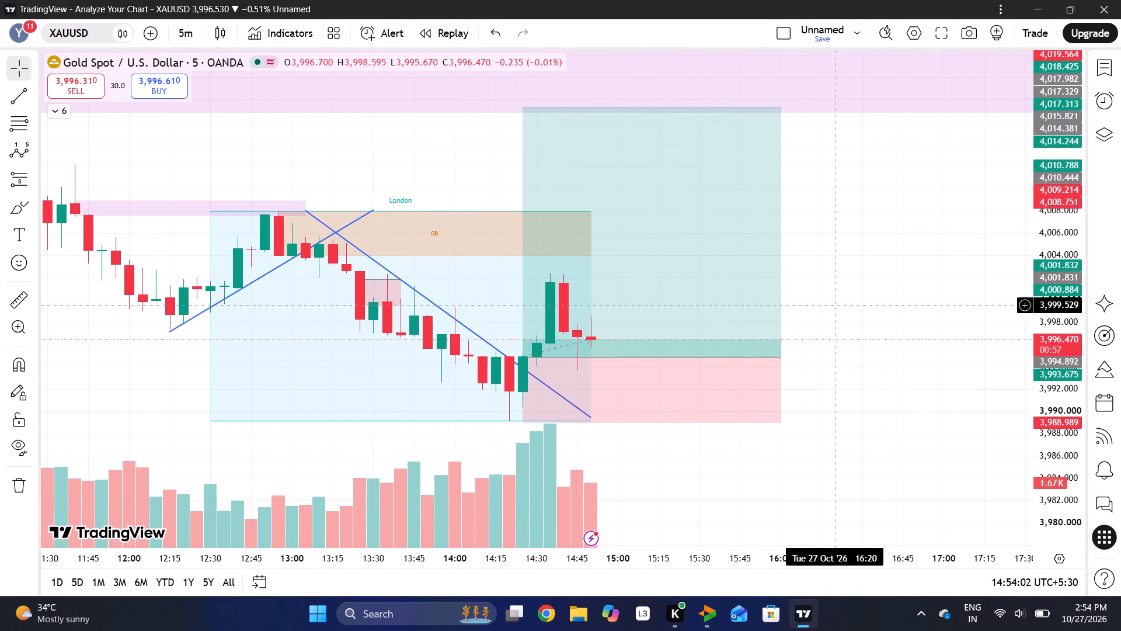
left_click_drag(433, 186, 458, 248)
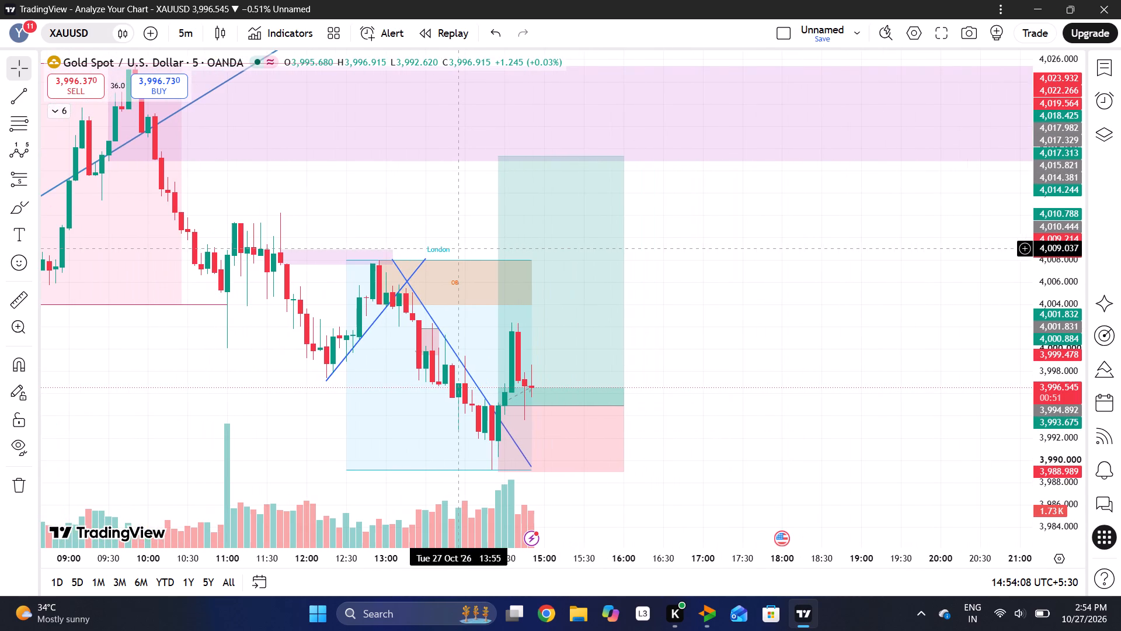
Change the XAUUSD chart to the 1-hour interval and reset the chart view.
left_click(183, 30)
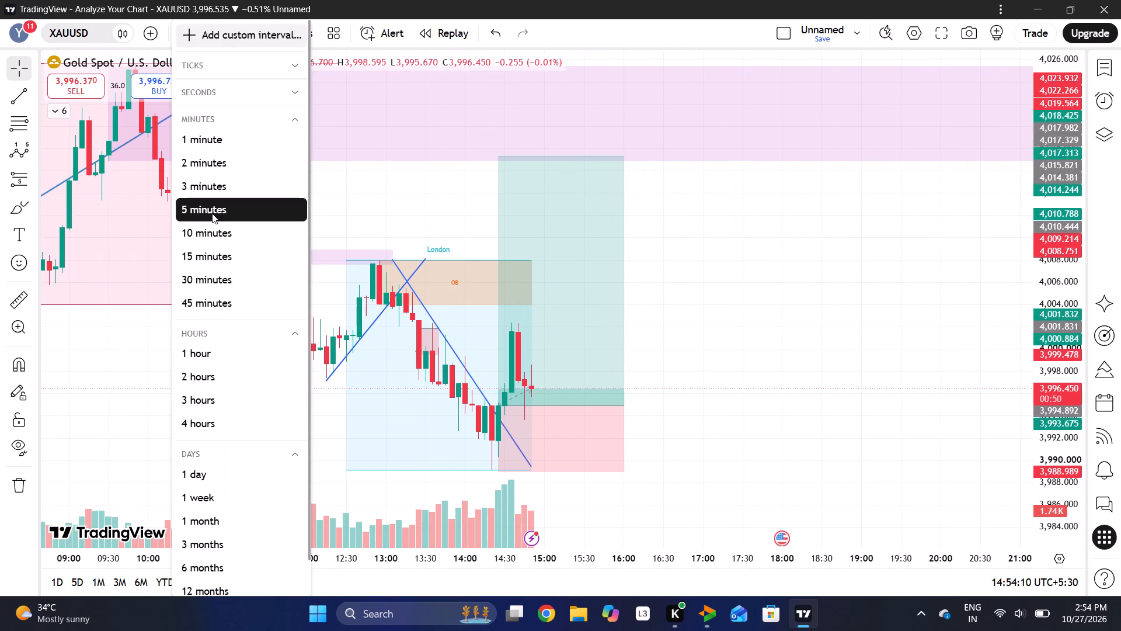
left_click_drag(216, 340, 217, 357)
left_click(217, 357)
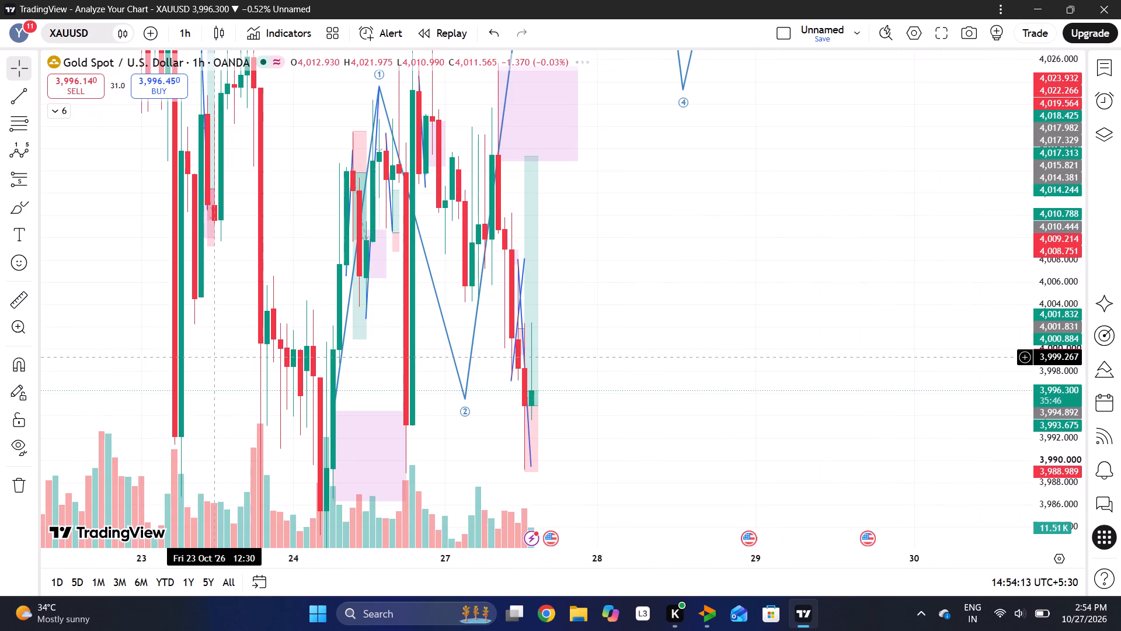
right_click(885, 264)
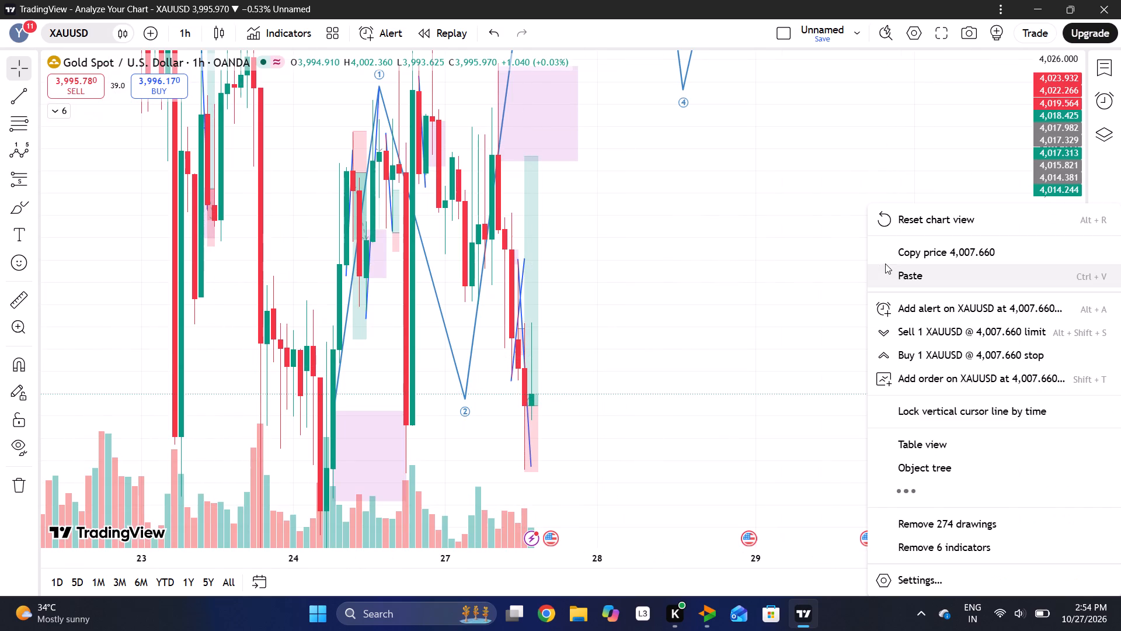
left_click(887, 217)
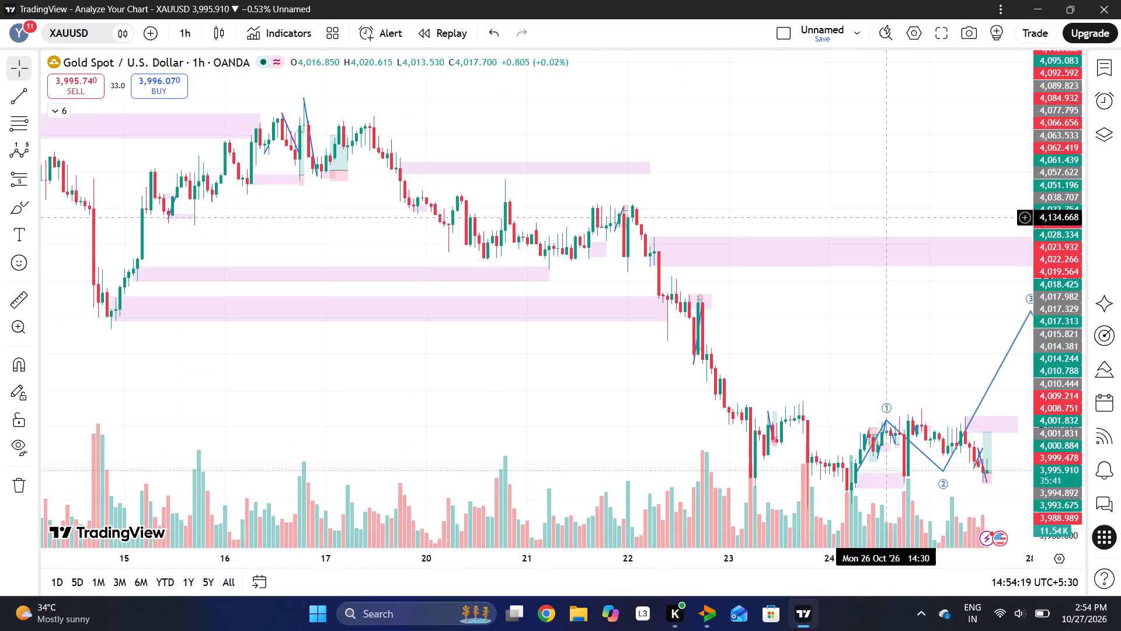
Examine the 1-hour XAUUSD price against the projected five-point wave path and the supply zones above it.
left_click_drag(926, 215, 681, 229)
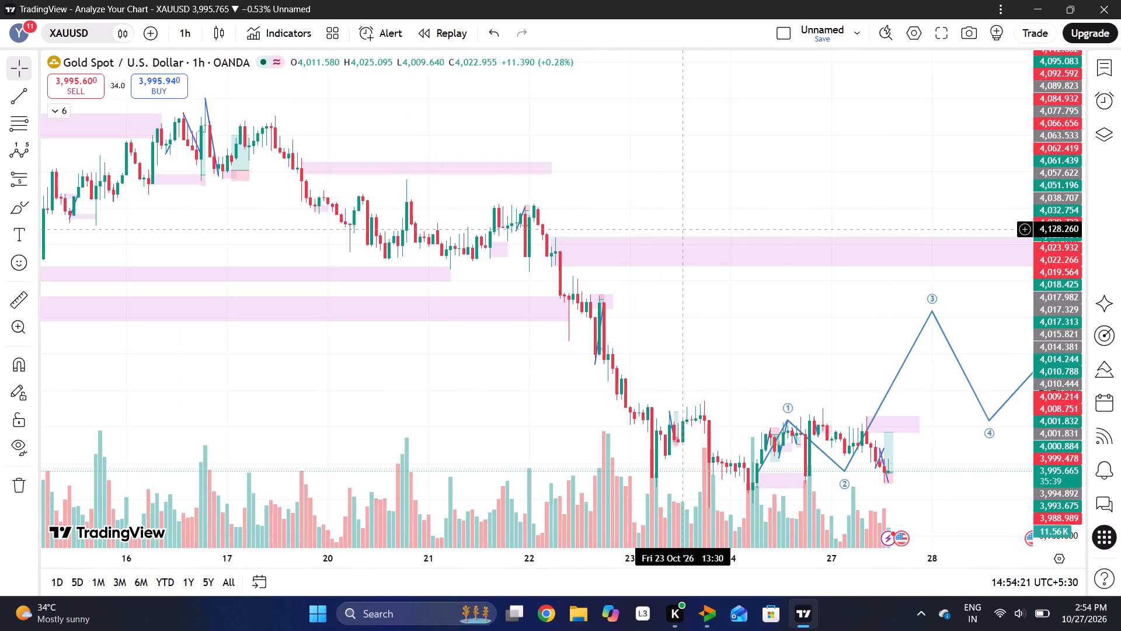
left_click_drag(849, 176, 668, 192)
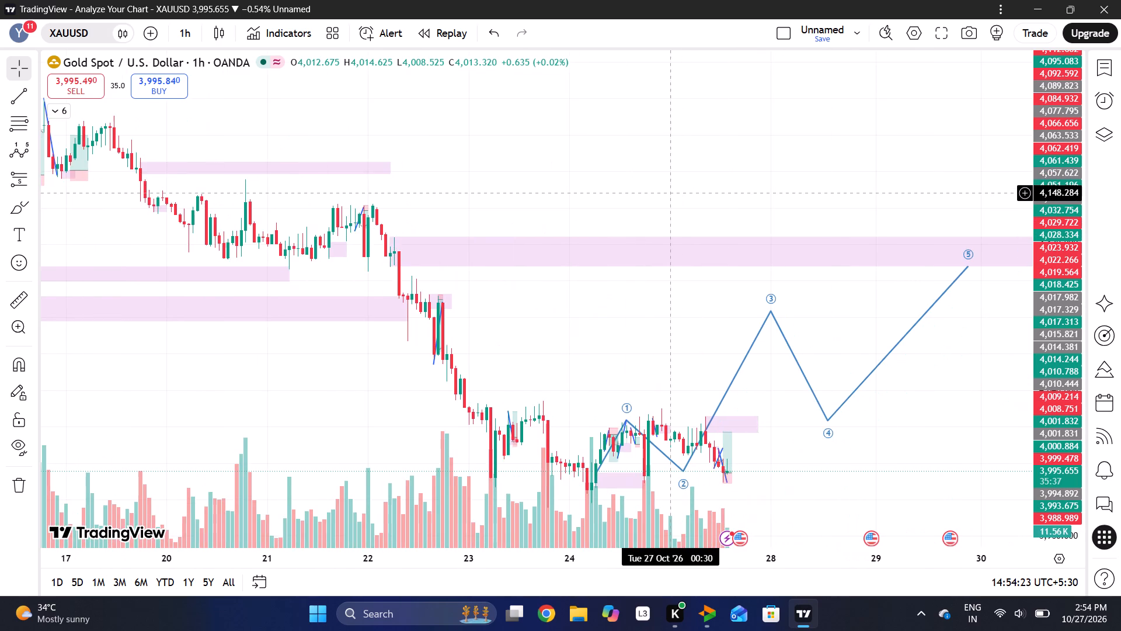
left_click_drag(796, 165, 695, 185)
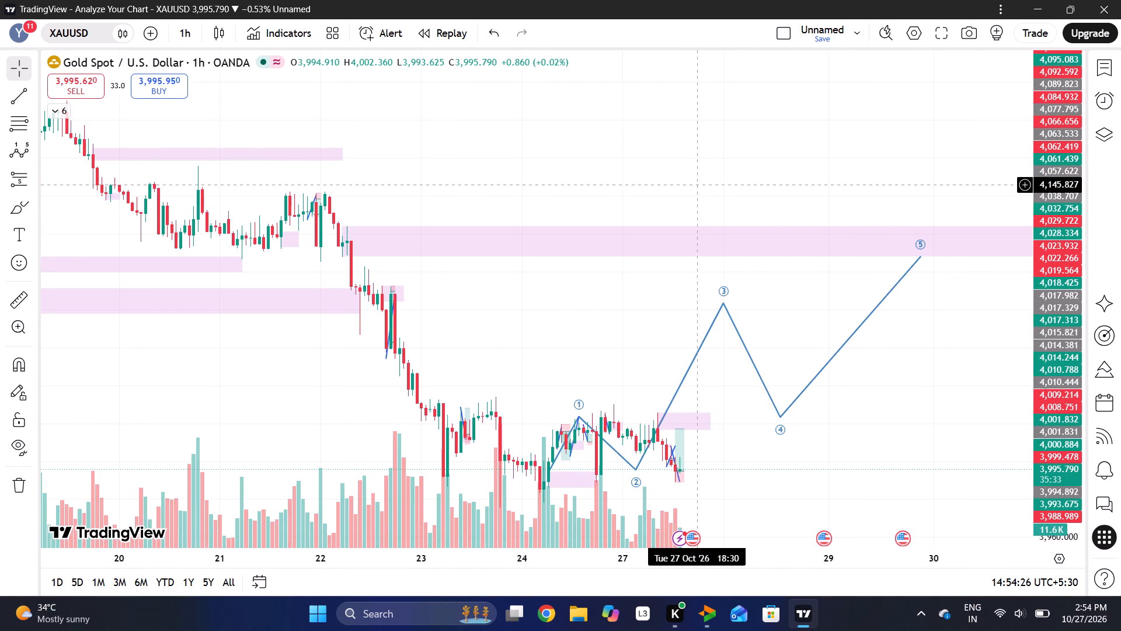
left_click(184, 40)
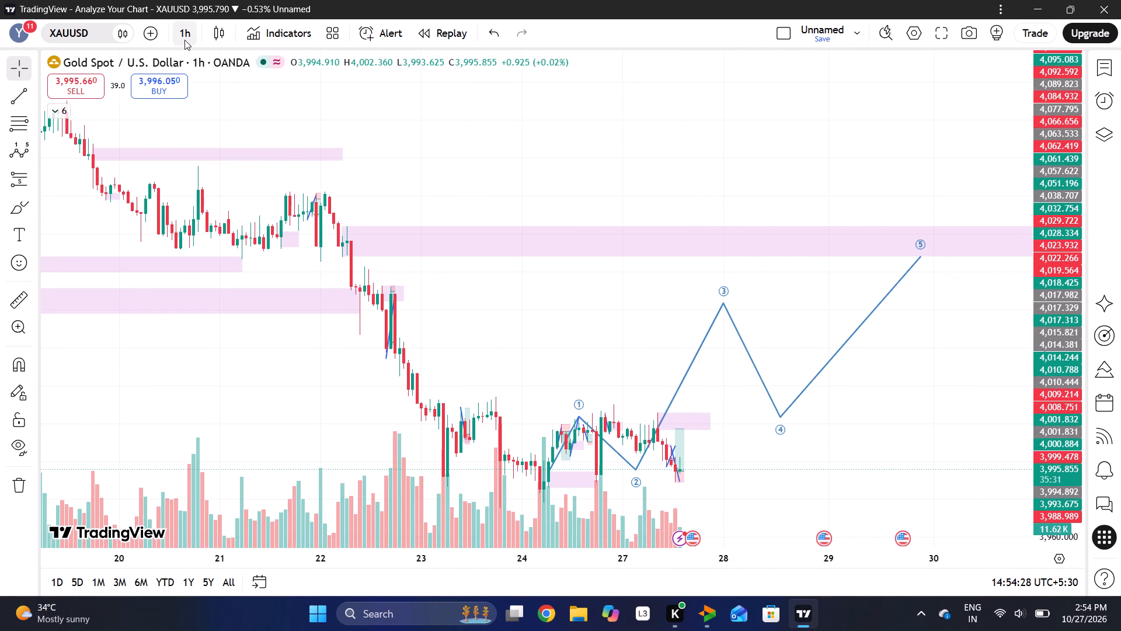
left_click(575, 88)
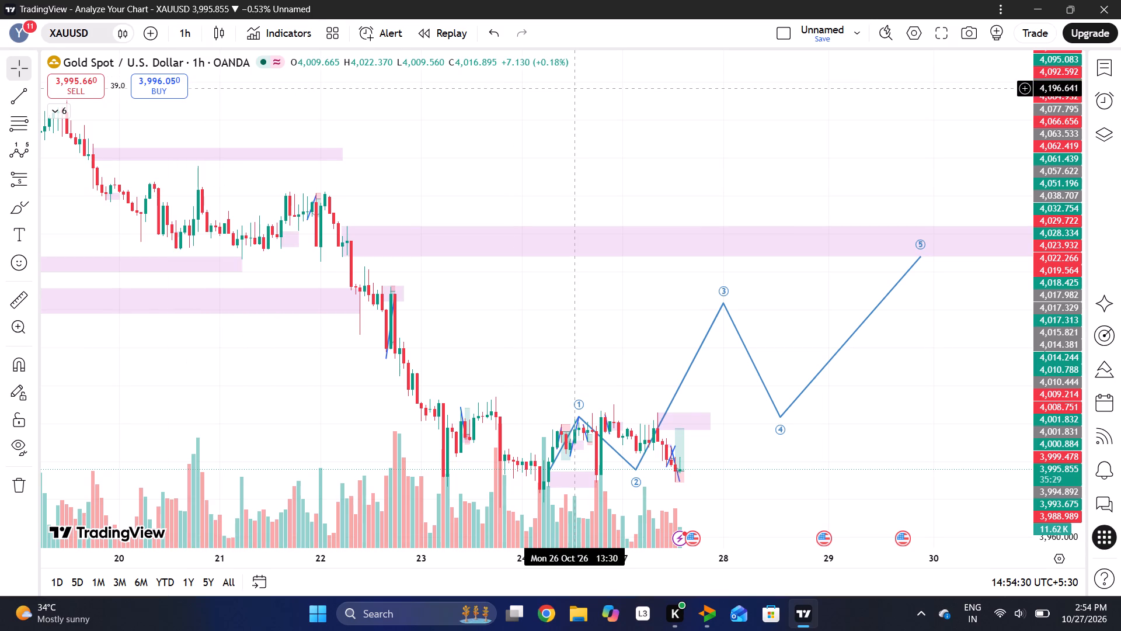
left_click_drag(785, 340, 601, 289)
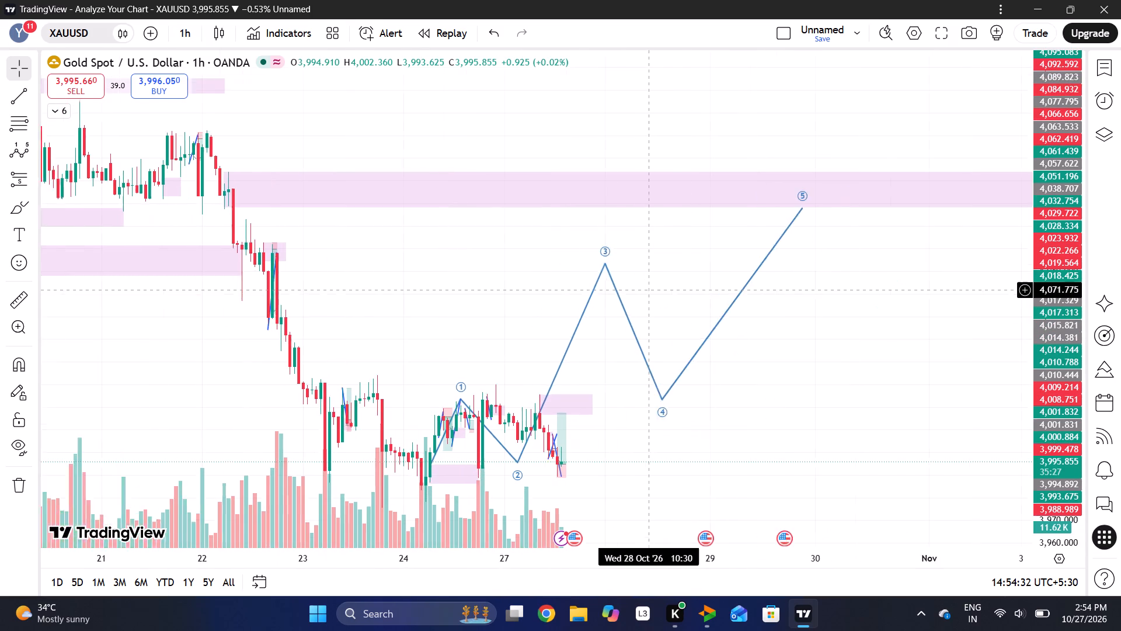
left_click_drag(601, 289, 597, 289)
left_click_drag(813, 376, 682, 376)
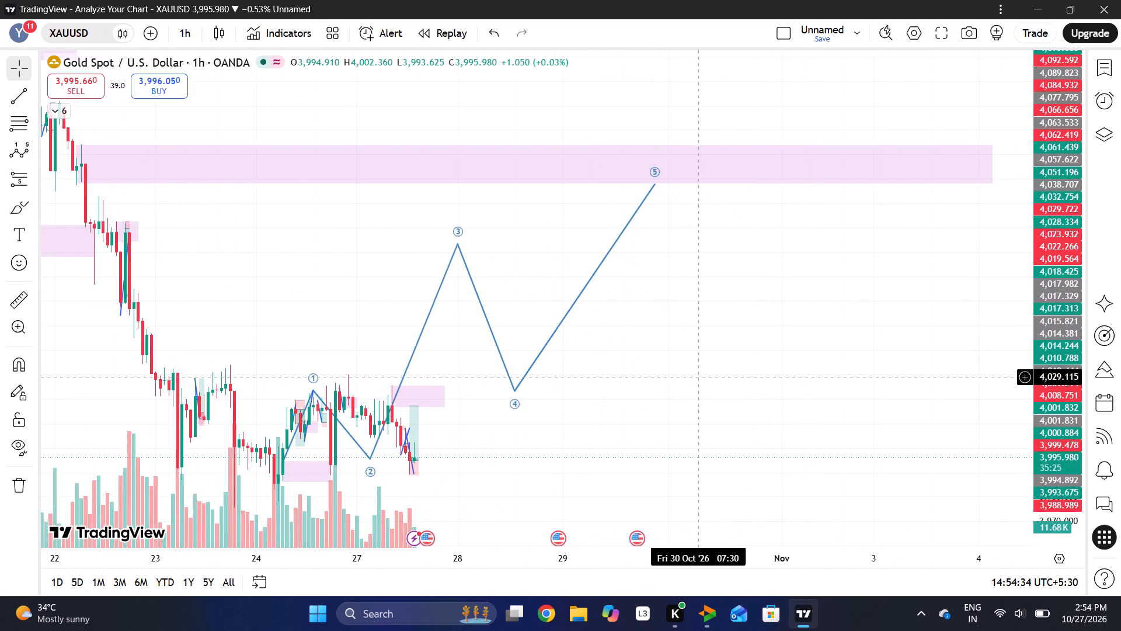
left_click_drag(682, 376, 680, 376)
left_click_drag(556, 409, 454, 415)
left_click_drag(568, 396, 496, 400)
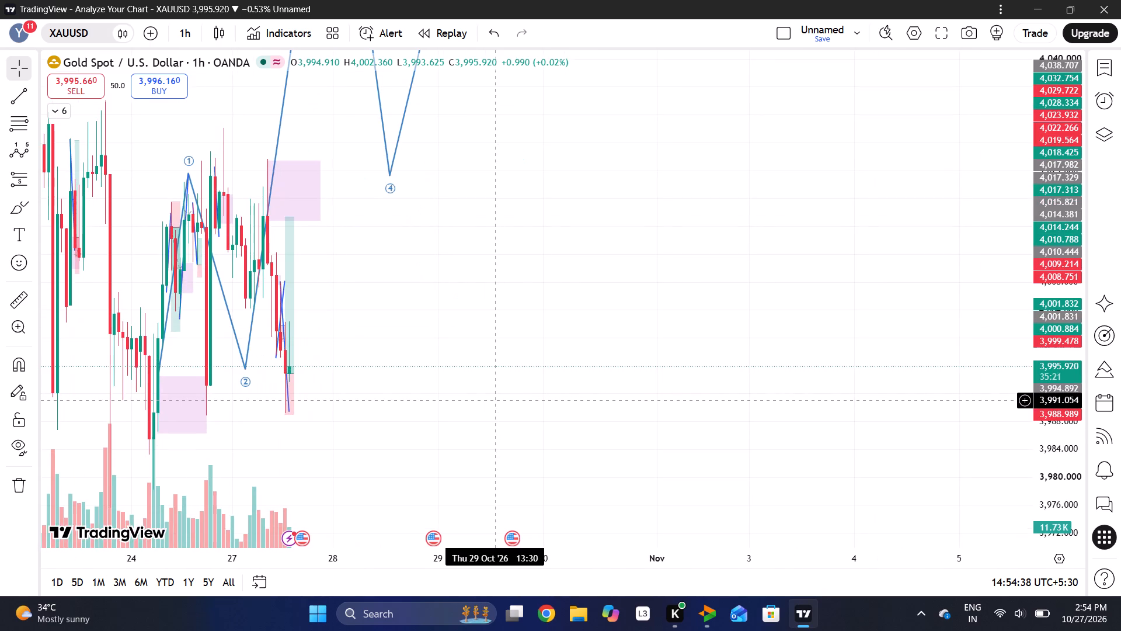
left_click_drag(496, 400, 683, 400)
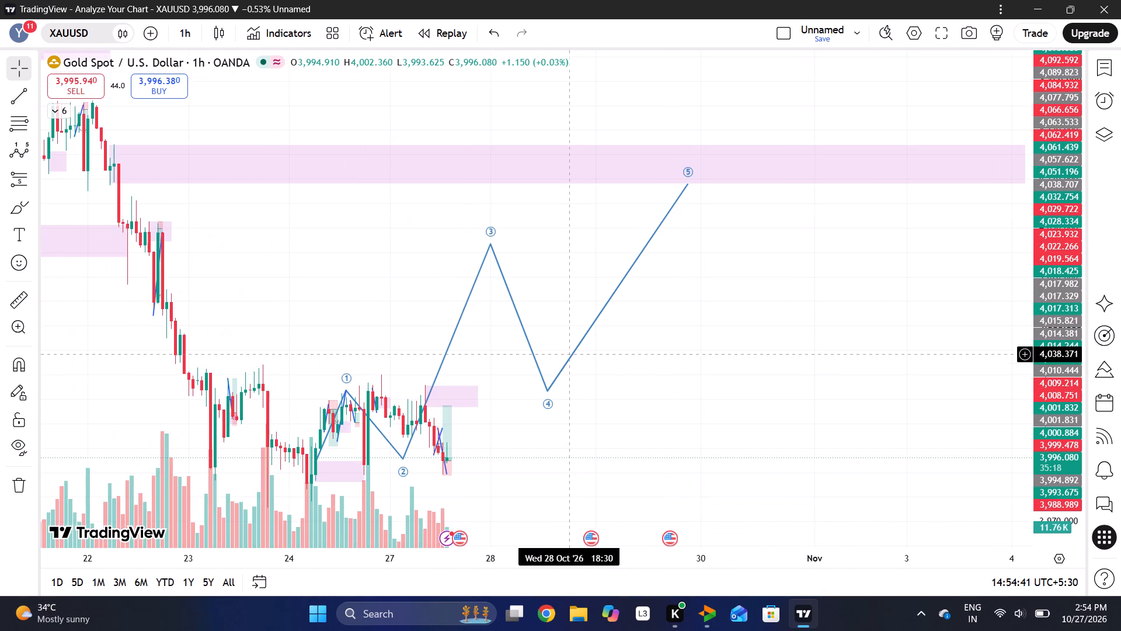
Change the XAUUSD chart to the 15-minute interval and examine the long position against the supply zone above it.
left_click(185, 38)
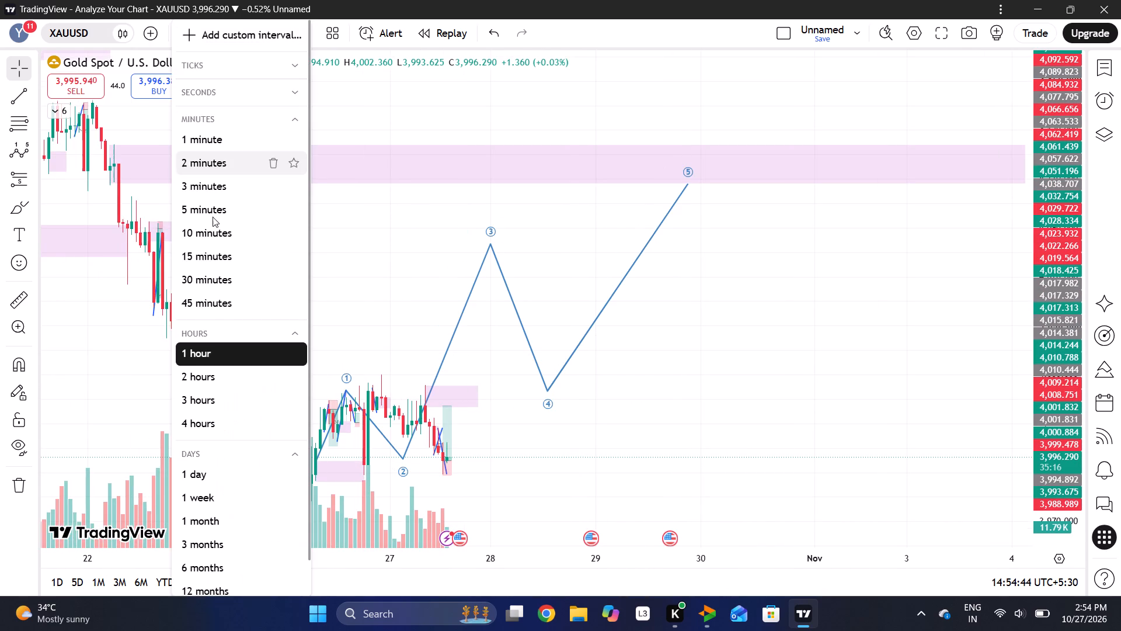
left_click(215, 262)
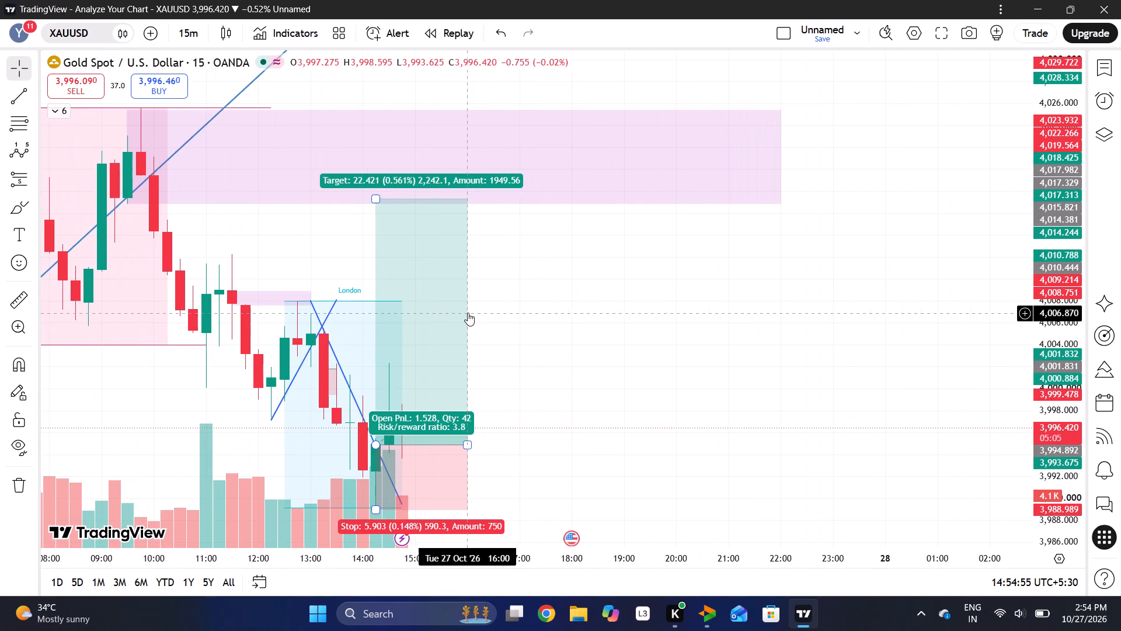
left_click(548, 325)
scroll(548, 325, "left", 1)
left_click_drag(548, 325, 683, 323)
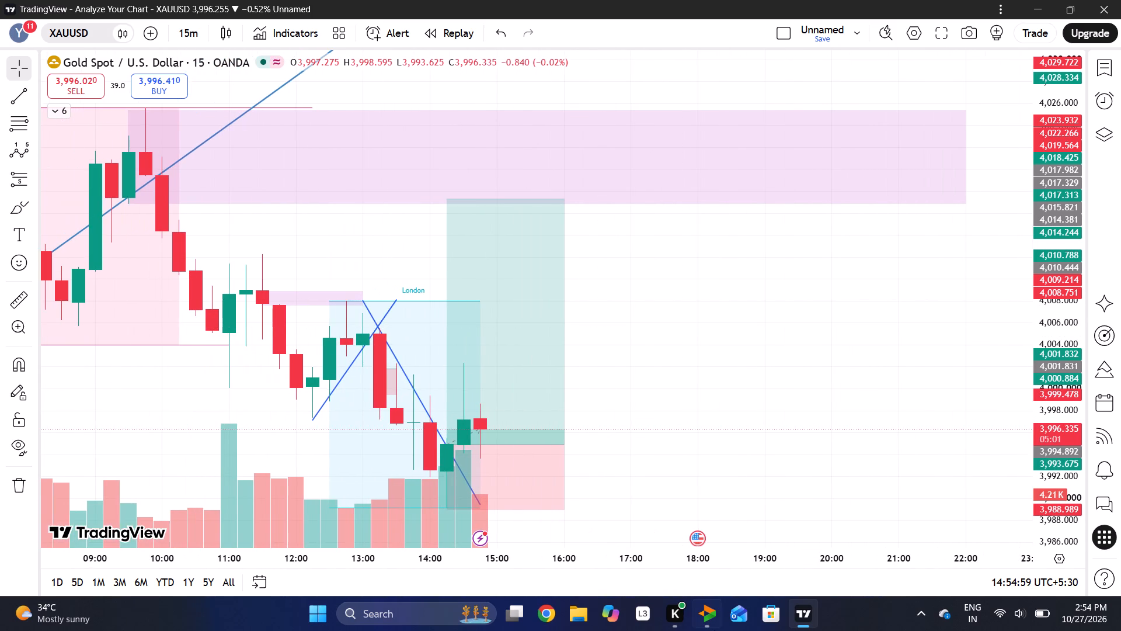
Check the open XAUTUSD position on Delta Exchange, then return to the XAUUSD chart in TradingView.
left_click(706, 607)
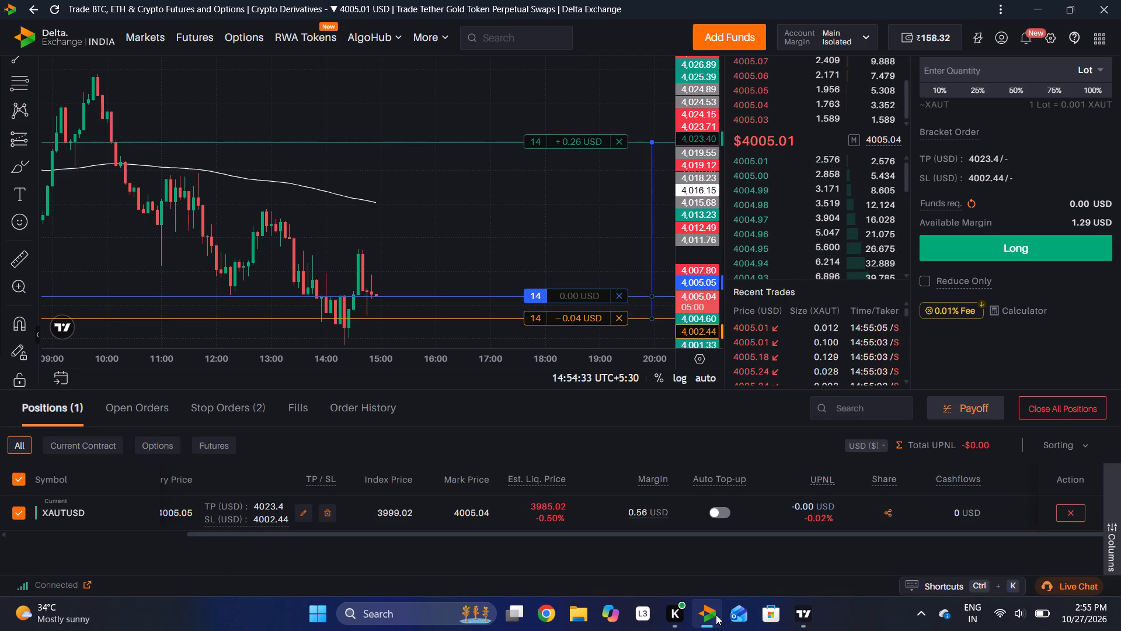
left_click(806, 610)
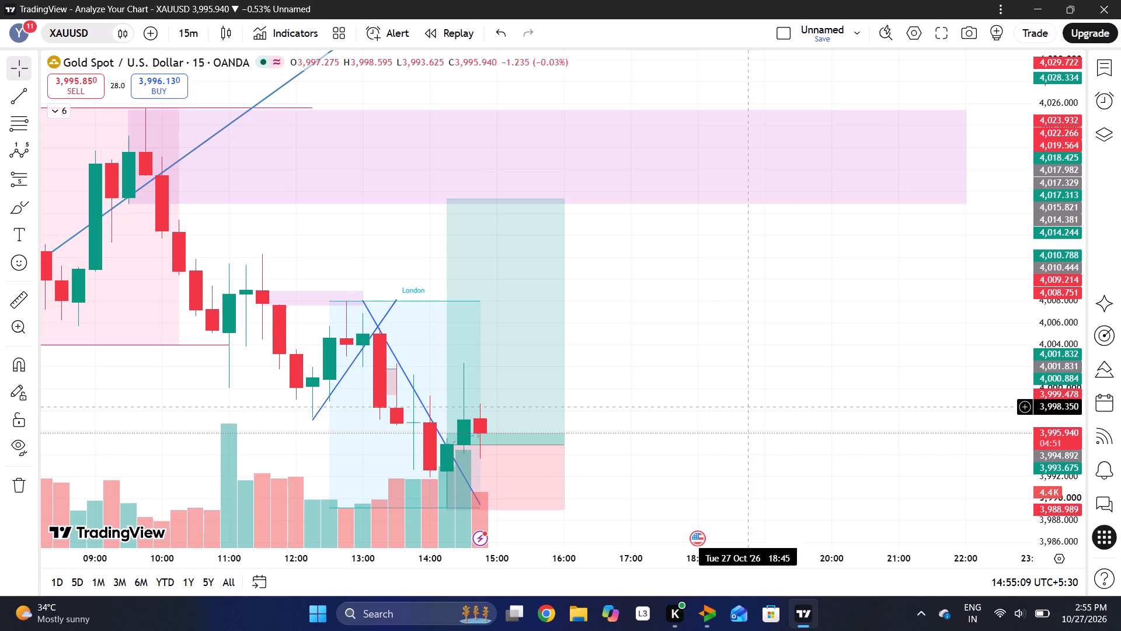
Change the XAUUSD chart to the 5-minute interval.
left_click(186, 30)
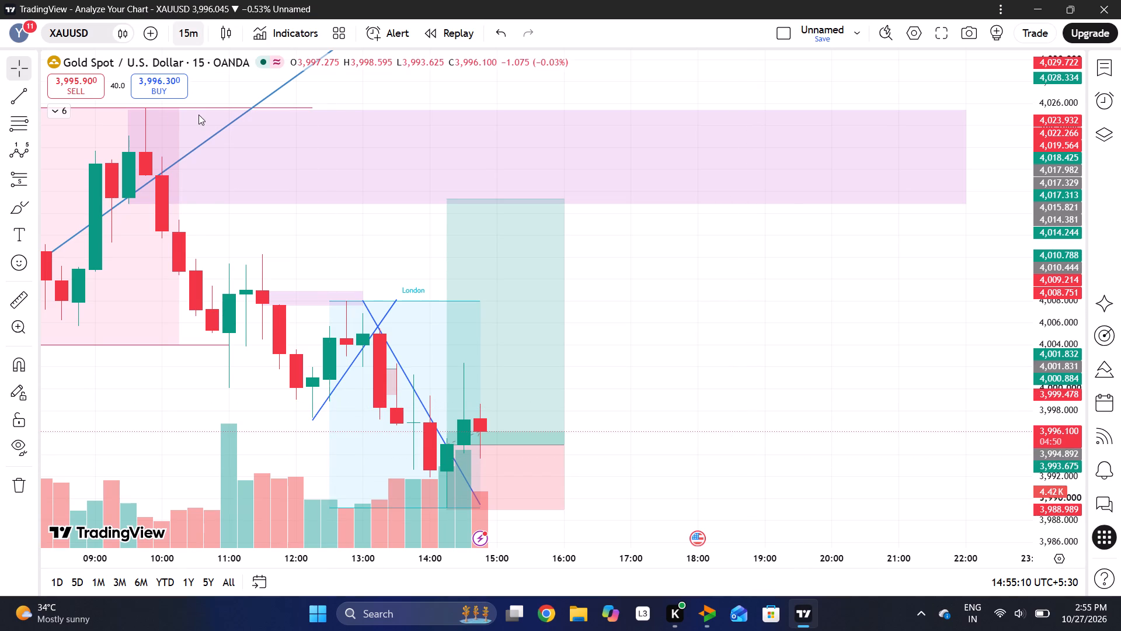
left_click(211, 217)
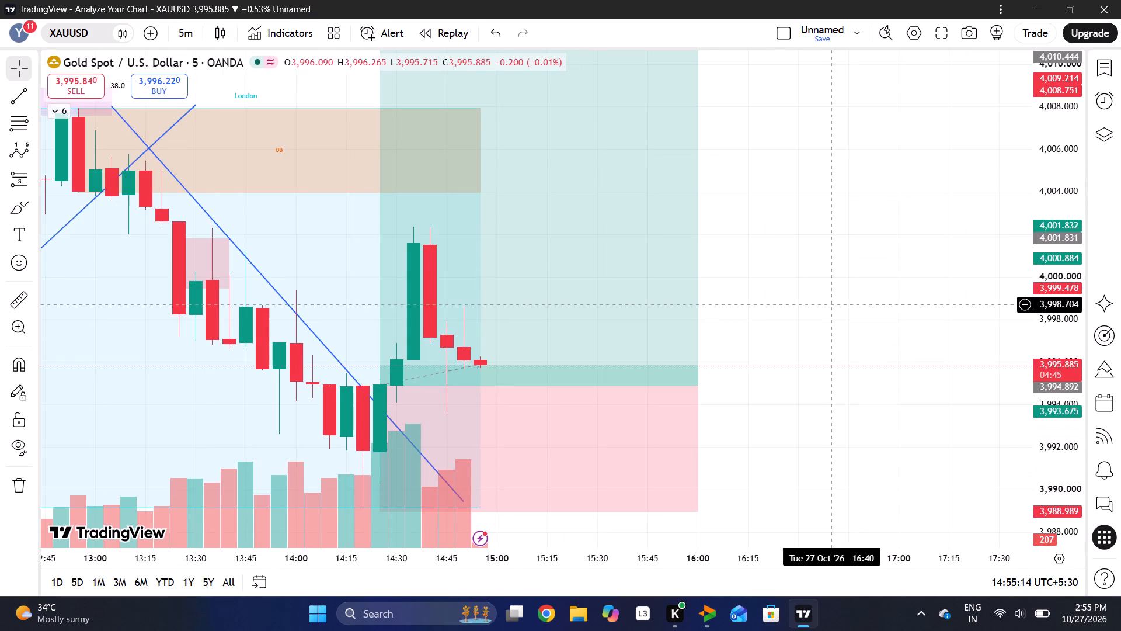
Extend the long position drawing's time range to about 16:15 without altering its entry, stop or target.
left_click_drag(1041, 373, 1057, 307)
left_click_drag(873, 422, 908, 290)
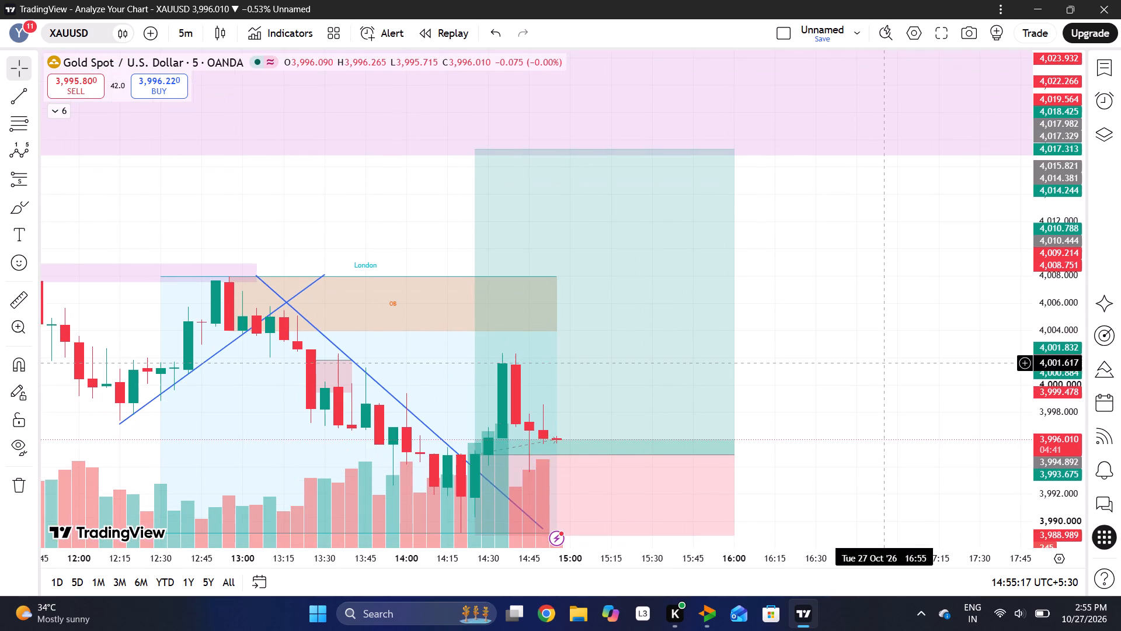
left_click_drag(908, 290, 911, 244)
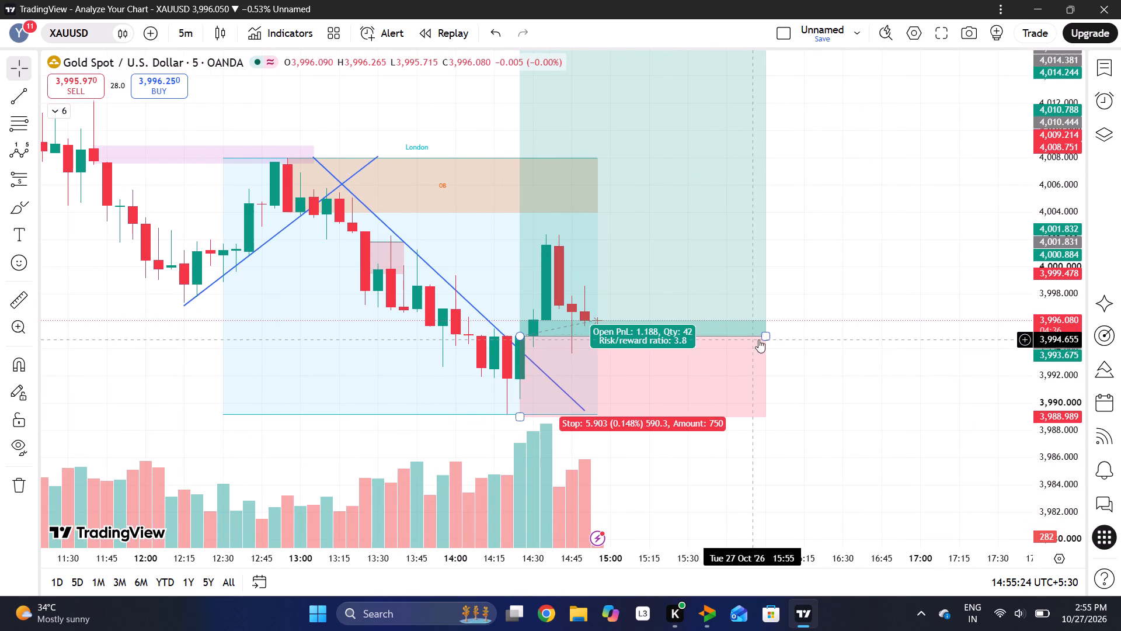
left_click_drag(765, 332, 796, 327)
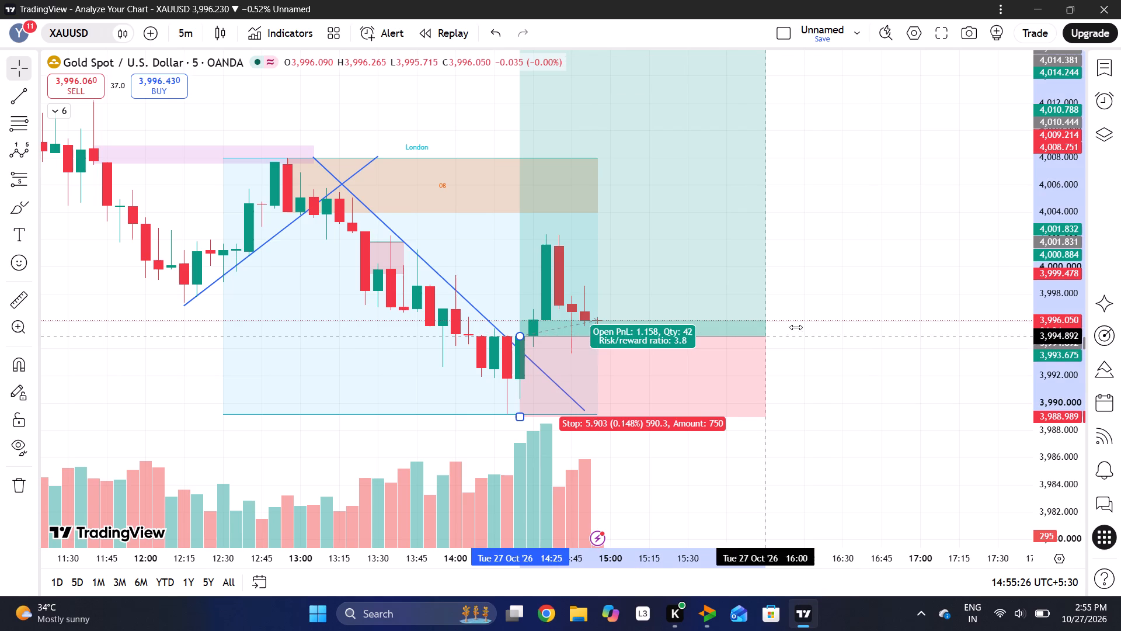
left_click_drag(796, 327, 800, 327)
left_click(850, 299)
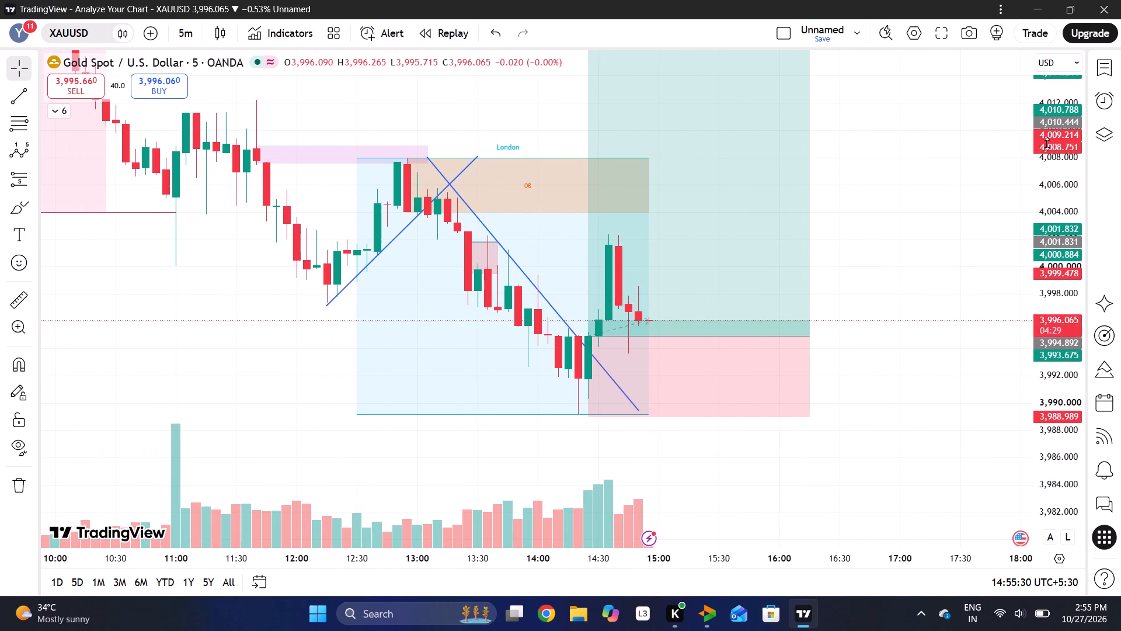
Examine the 5-minute XAUUSD candles around the long entry, the London session range, the order block and the supply zone above.
left_click_drag(1047, 144, 1054, 266)
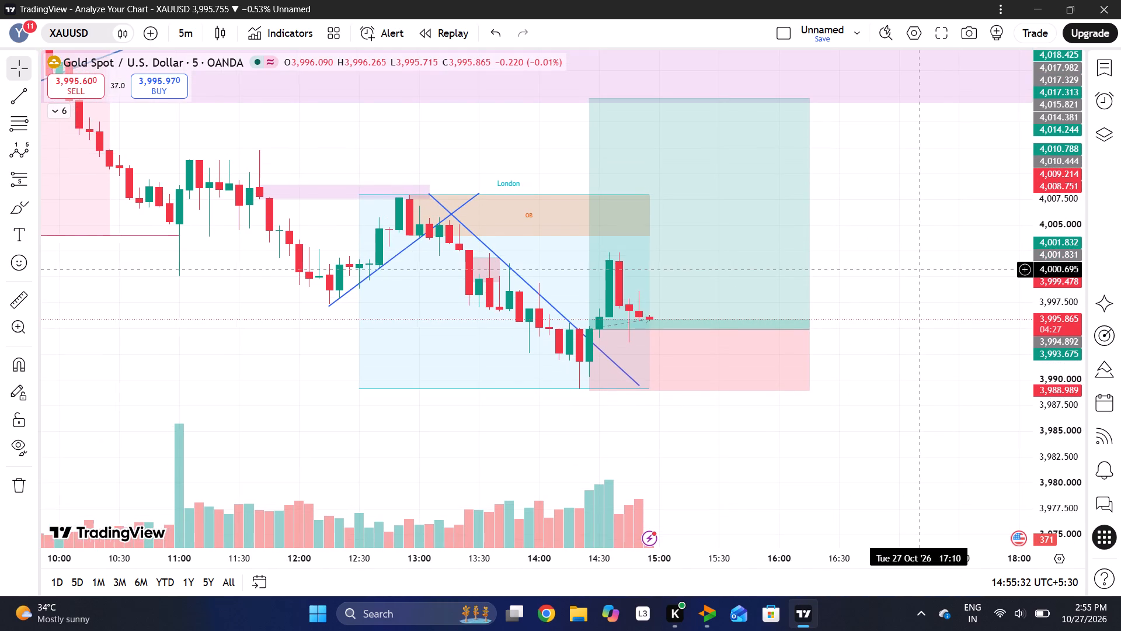
left_click_drag(919, 269, 930, 311)
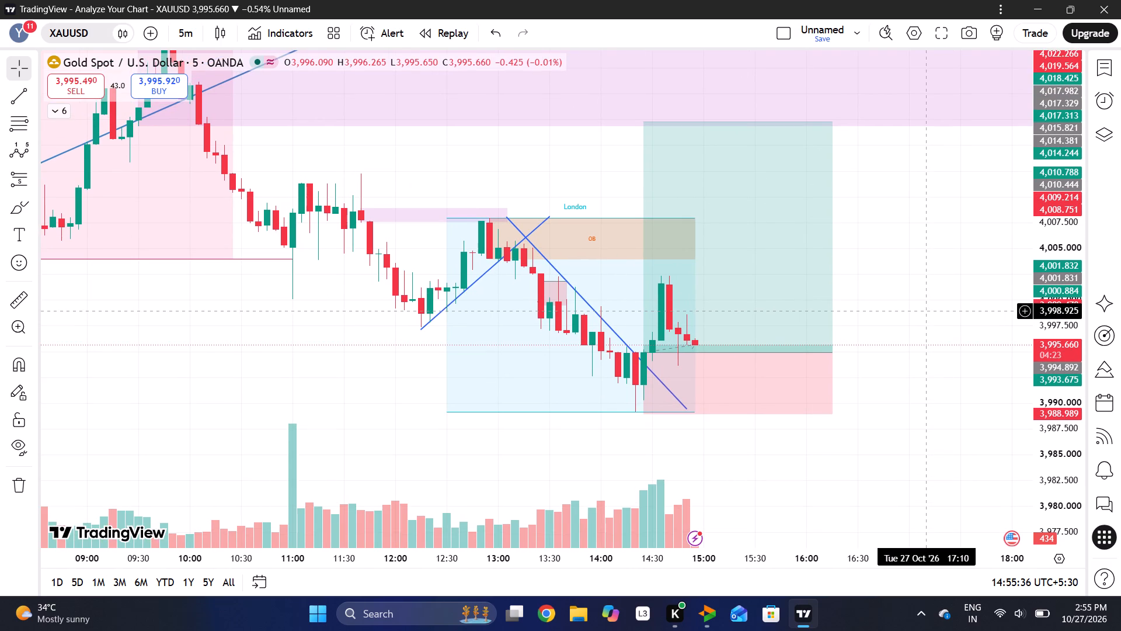
left_click_drag(930, 311, 977, 311)
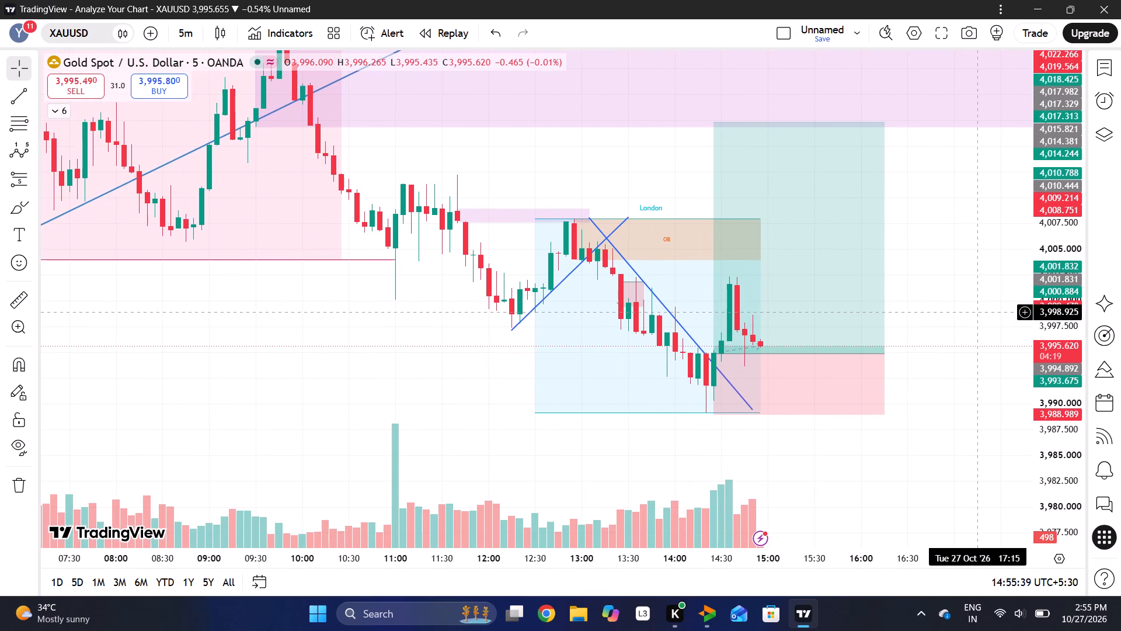
left_click_drag(977, 311, 931, 308)
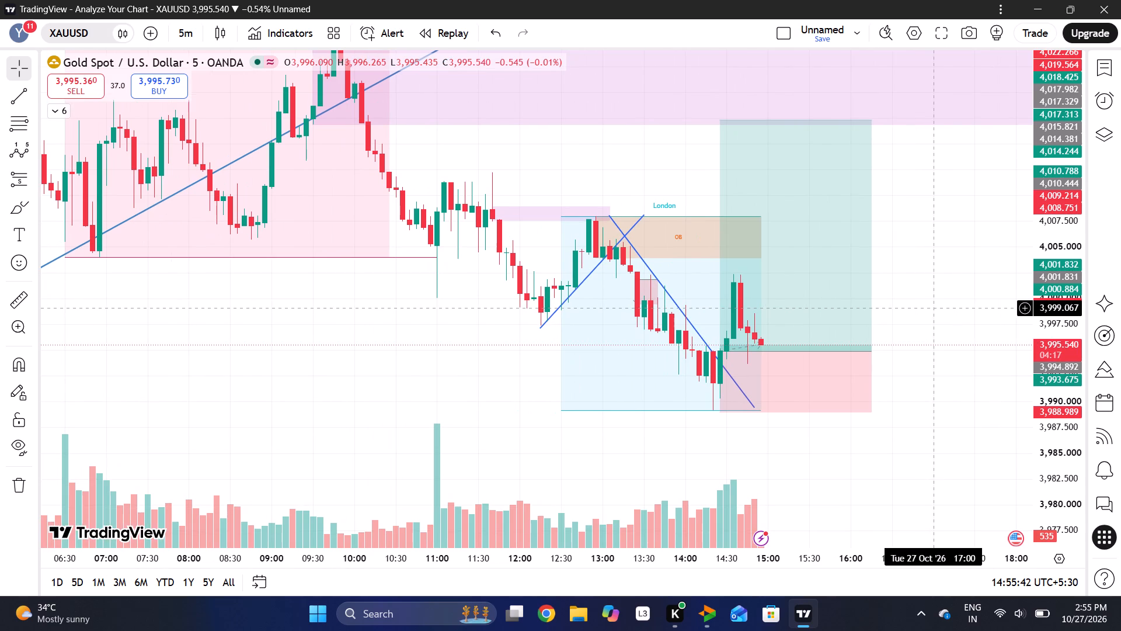
left_click_drag(946, 356, 903, 320)
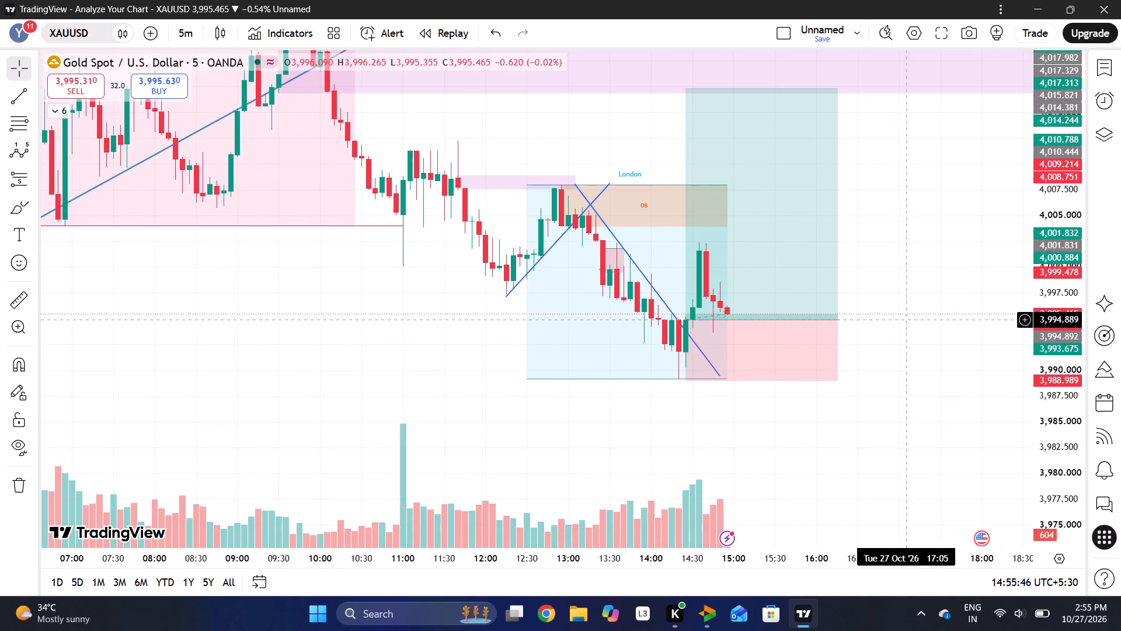
left_click_drag(900, 316, 823, 273)
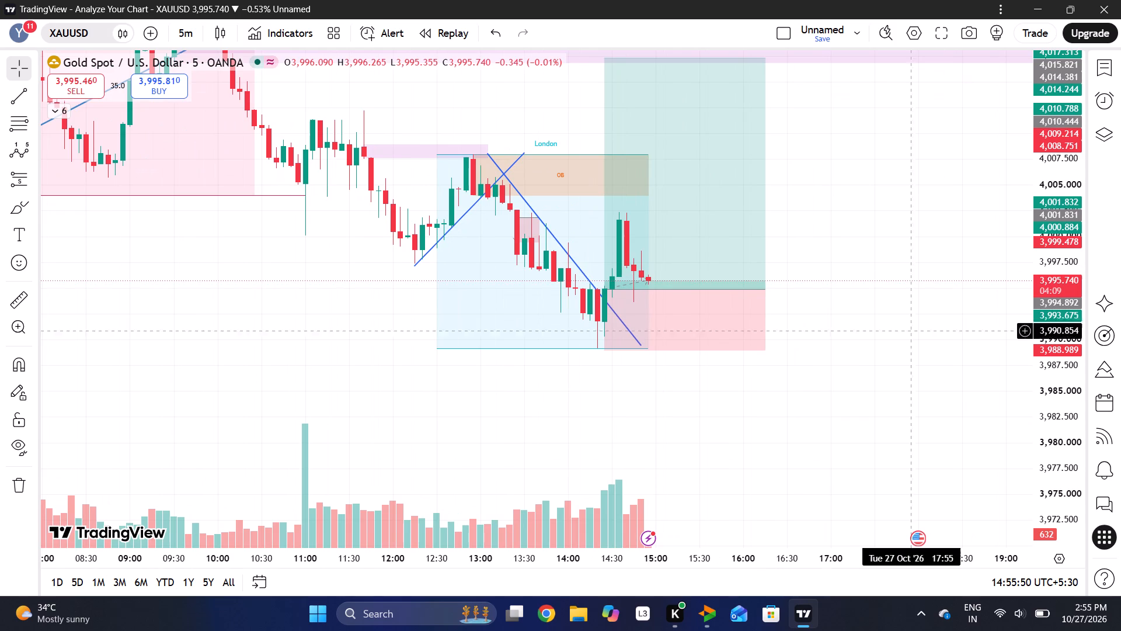
left_click_drag(928, 352, 840, 351)
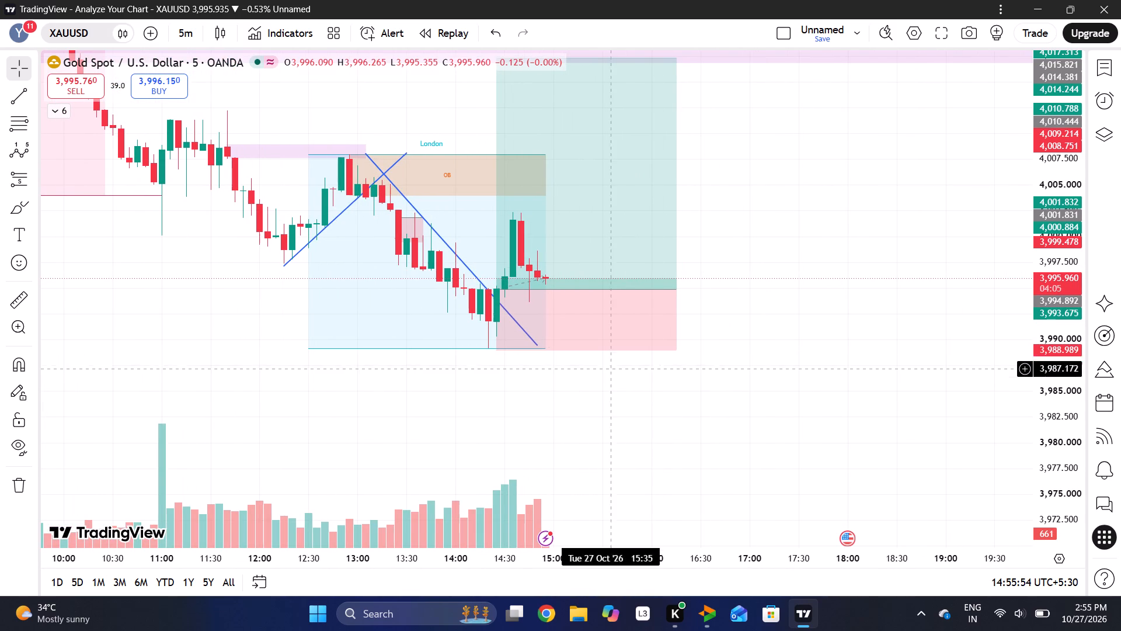
left_click_drag(569, 390, 687, 429)
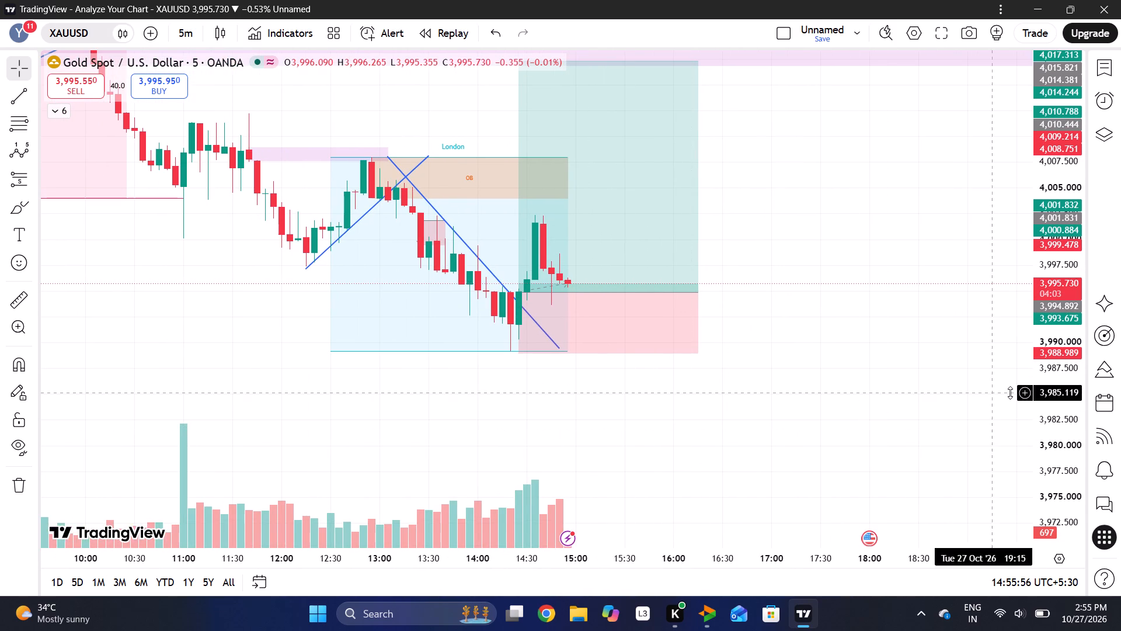
left_click_drag(1042, 393, 1060, 326)
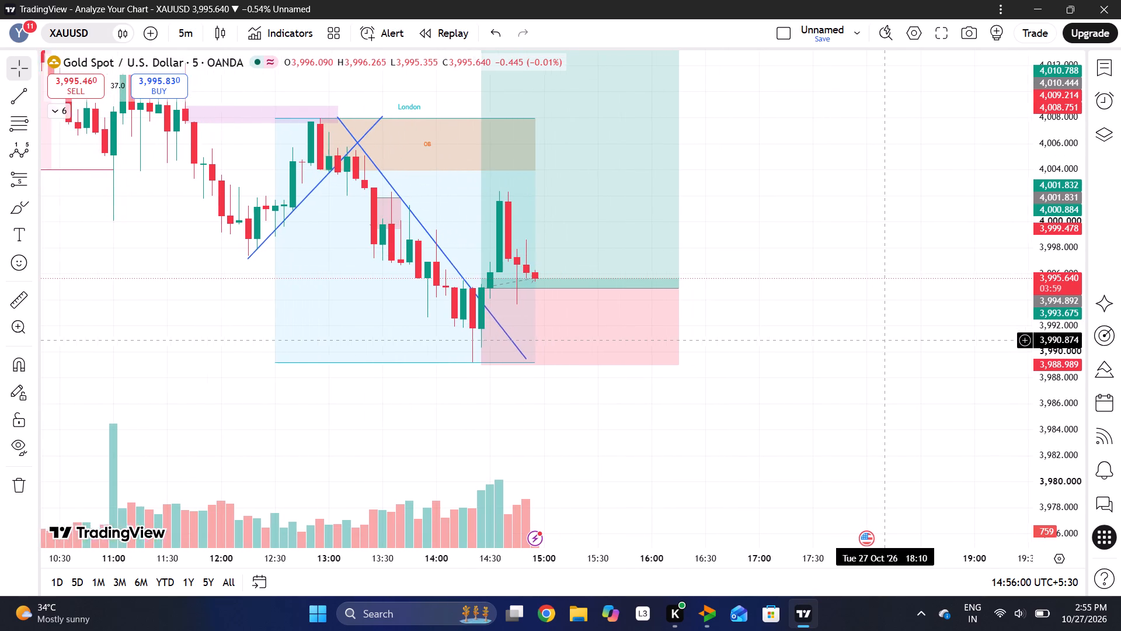
left_click_drag(782, 171, 768, 297)
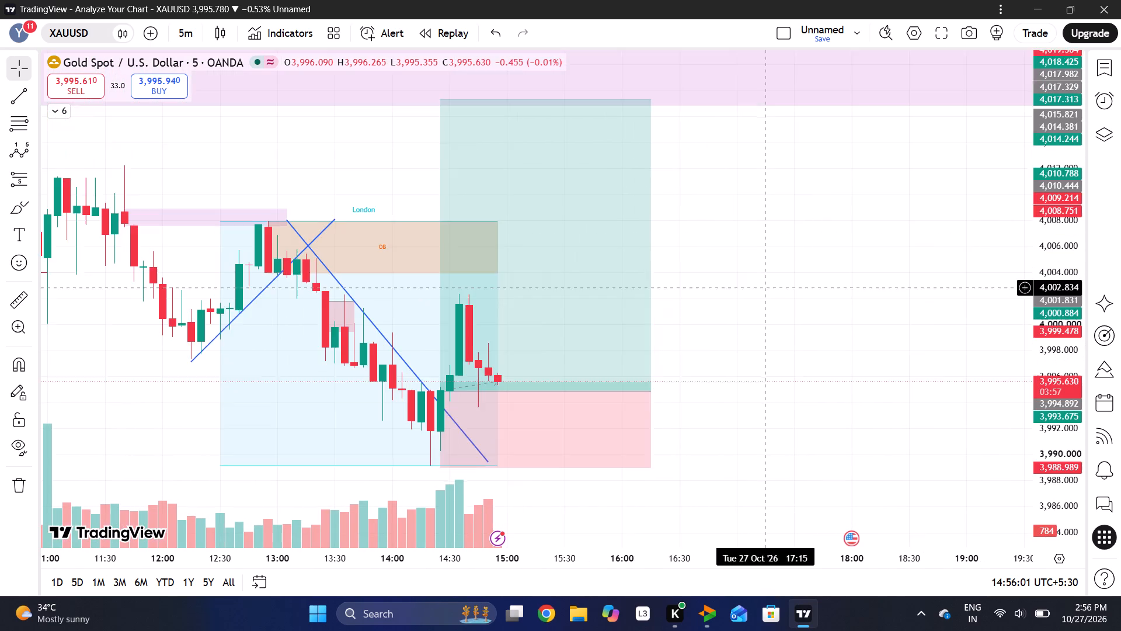
left_click_drag(768, 297, 768, 318)
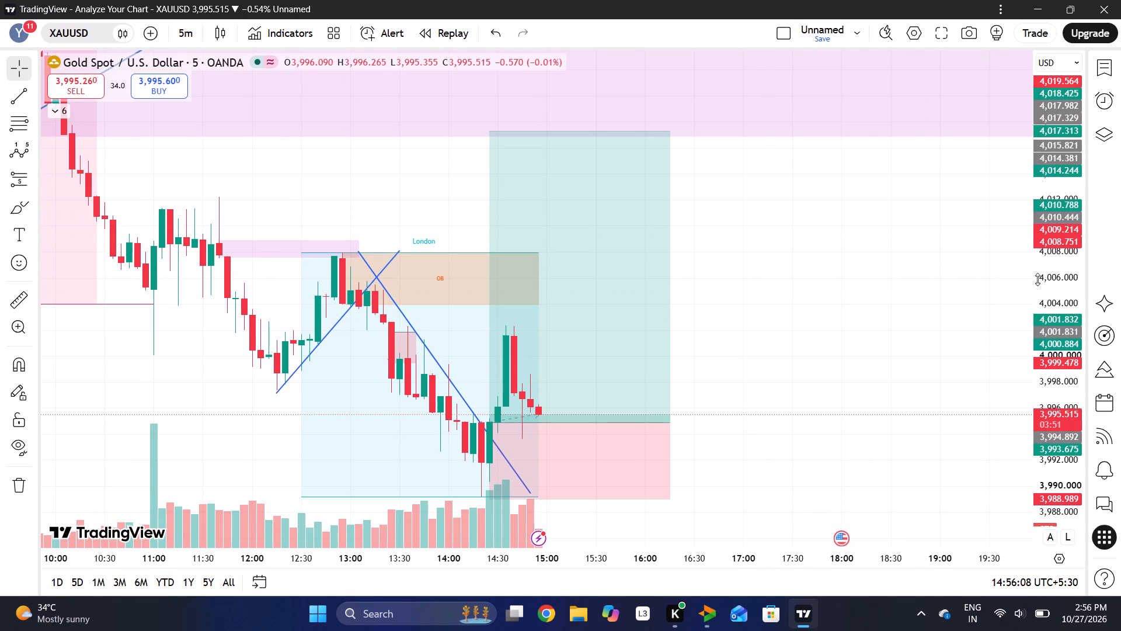
left_click_drag(1072, 199, 1056, 286)
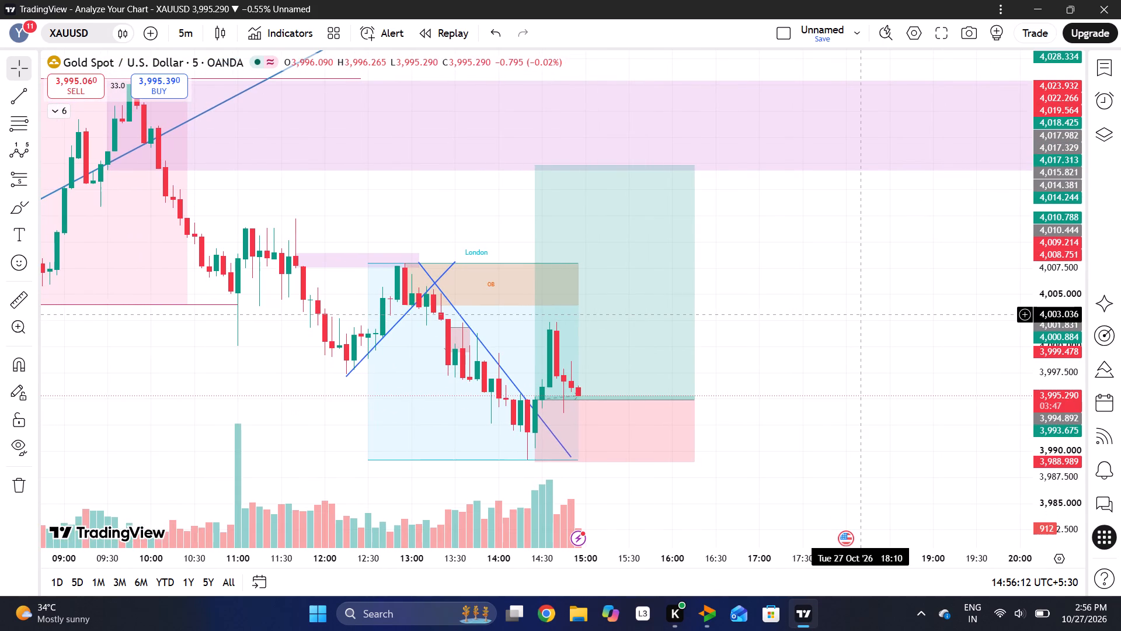
Change the XAUUSD chart to the 3-minute interval.
left_click(188, 37)
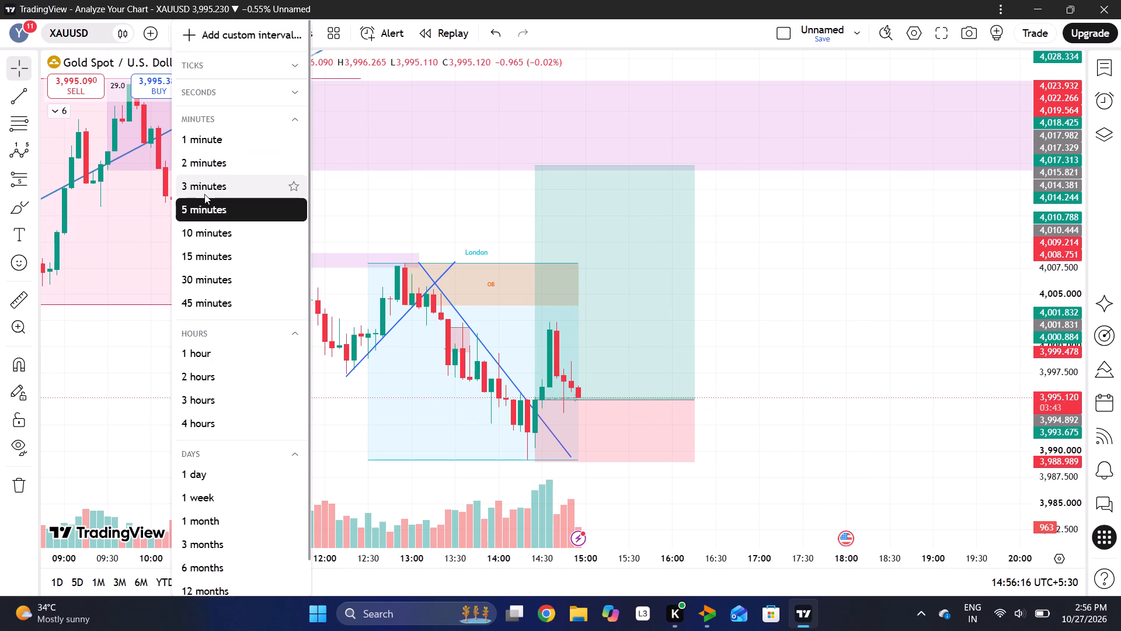
left_click(204, 194)
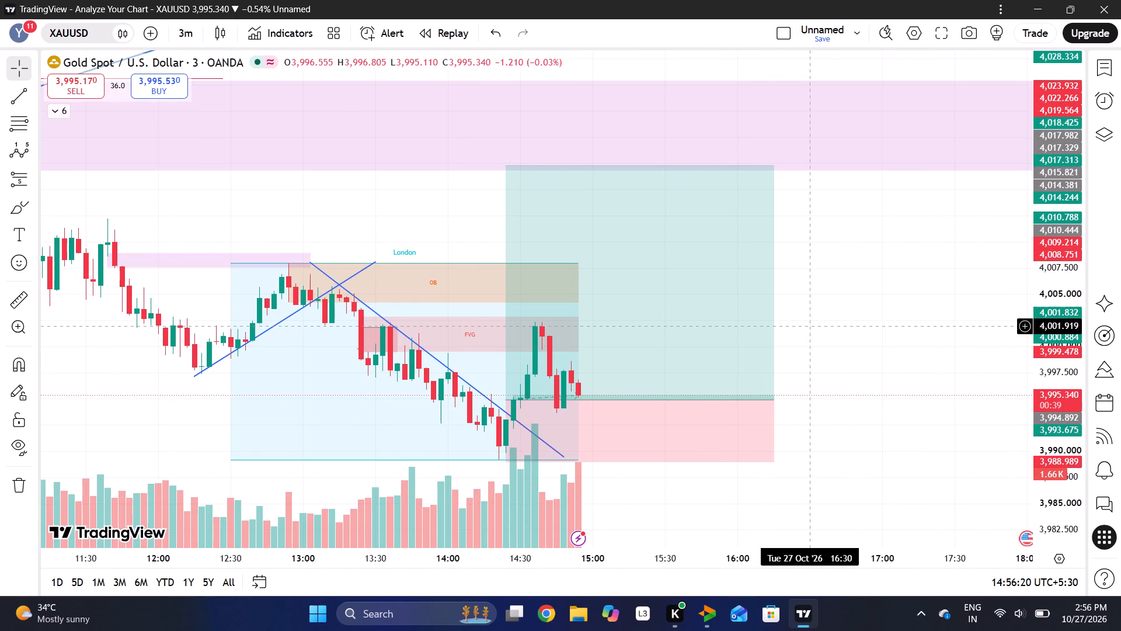
Shorten the rising trend line in the London session so its upper end sits at about 4,004.78 at 13:06.
left_click_drag(808, 326, 901, 318)
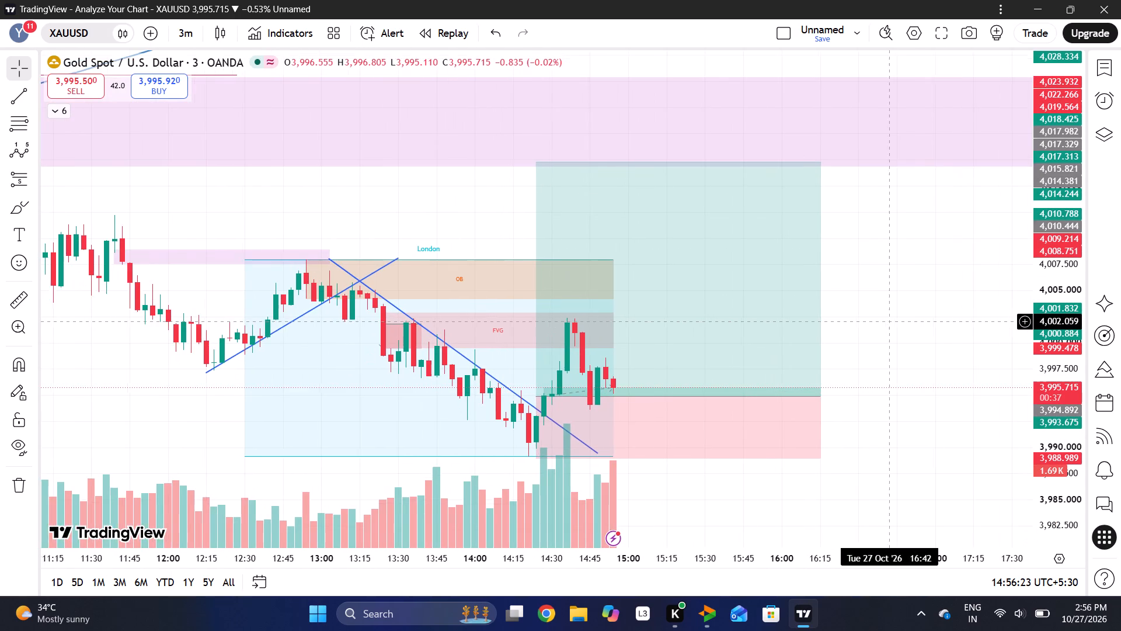
left_click_drag(901, 318, 908, 317)
left_click_drag(865, 401, 902, 360)
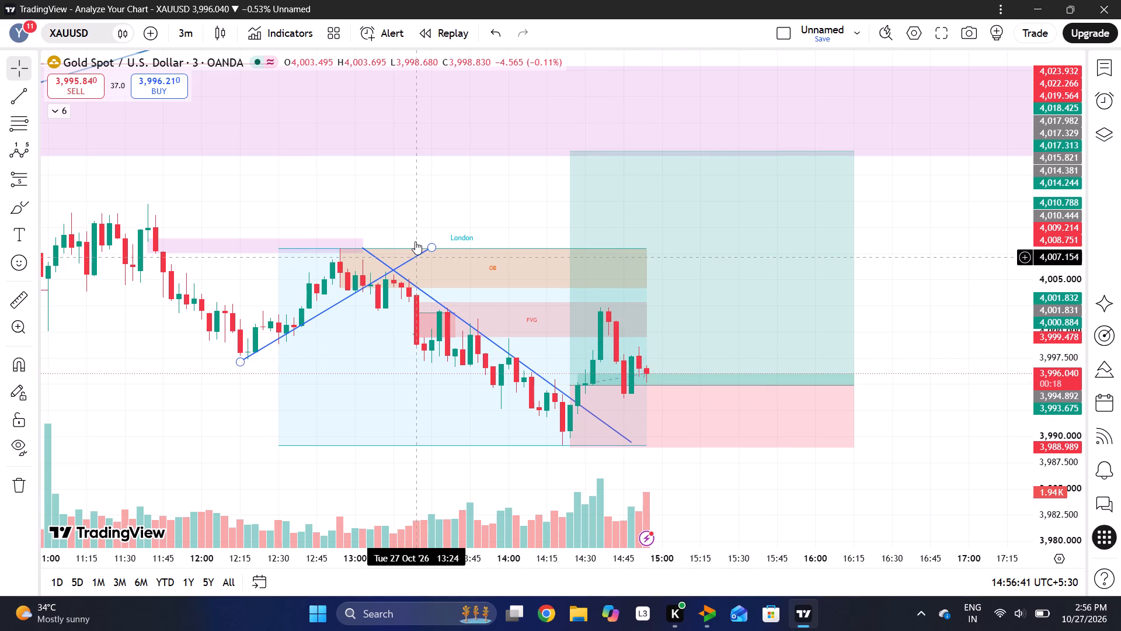
left_click_drag(431, 246, 392, 267)
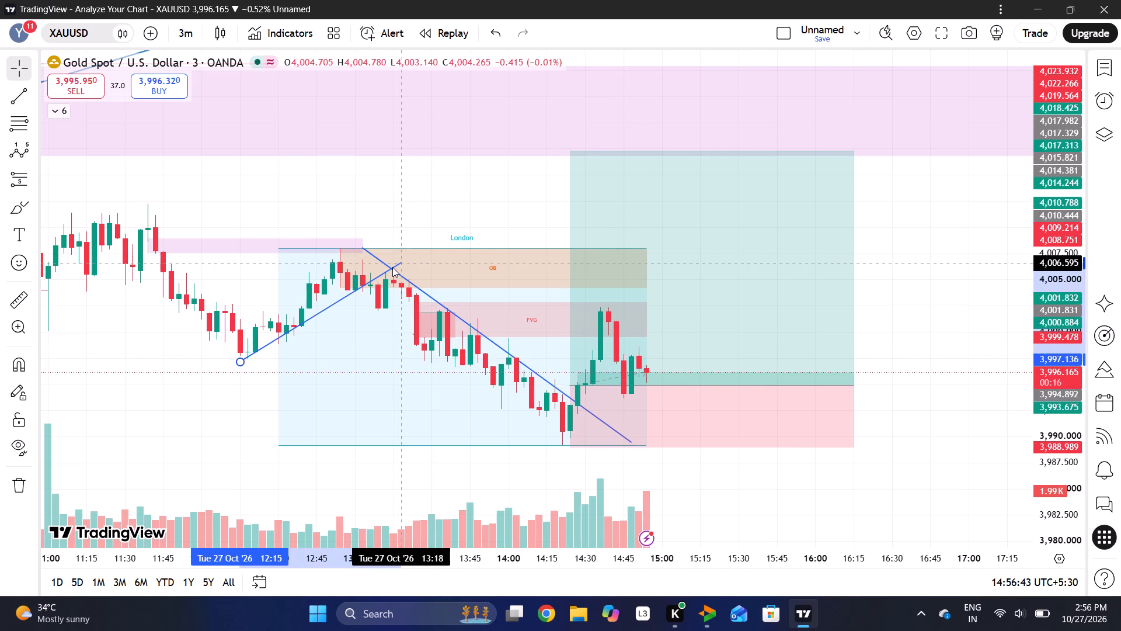
left_click_drag(392, 267, 362, 289)
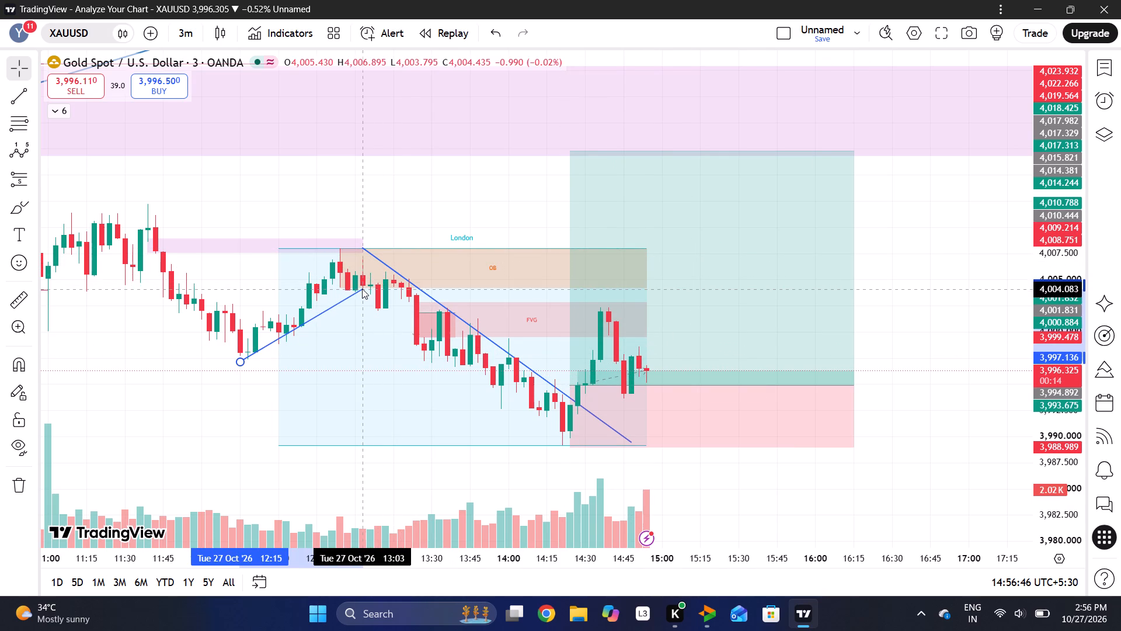
left_click_drag(362, 289, 371, 285)
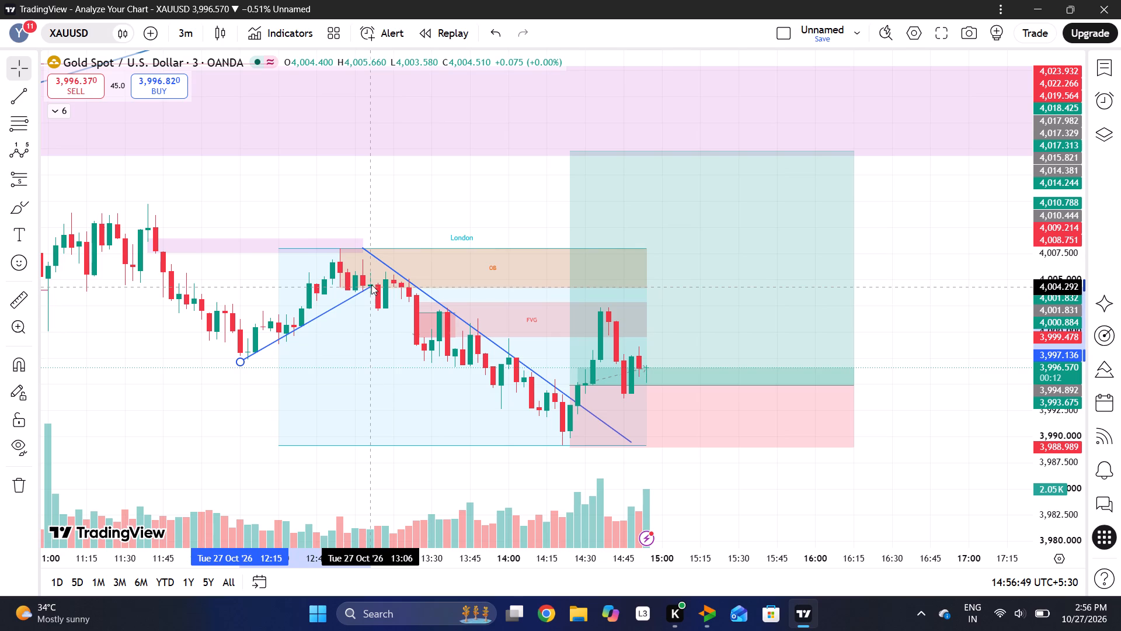
left_click_drag(371, 285, 371, 282)
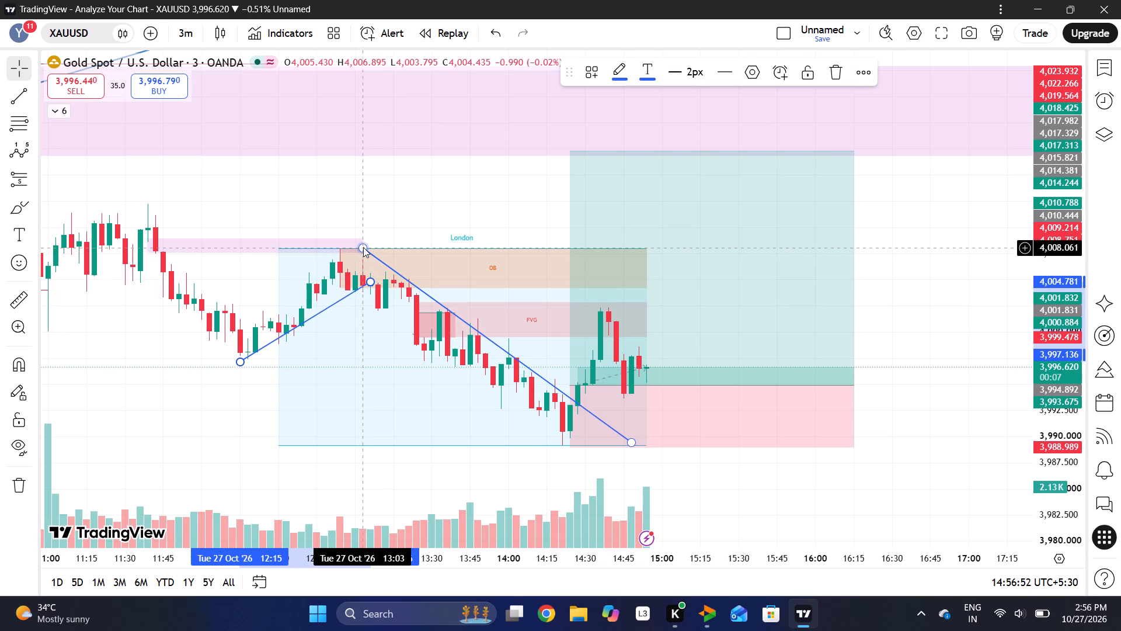
Shorten the falling trend line in the London session so it runs from about 4,005.62 at 13:18 to about 3,992.4 at 14:27.
left_click_drag(363, 247, 408, 285)
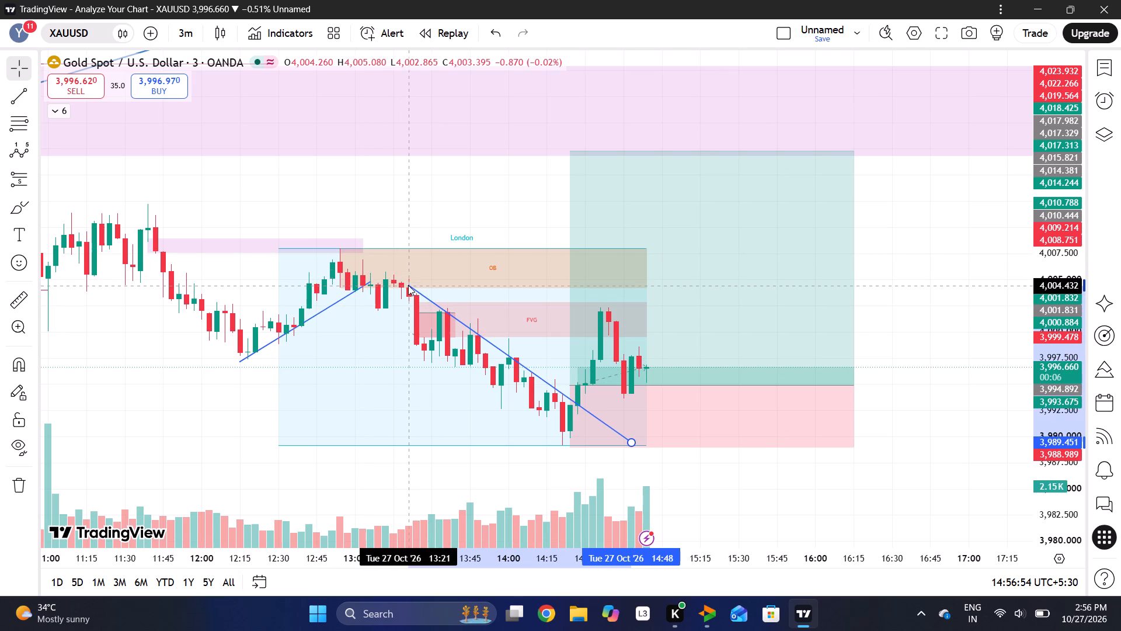
left_click_drag(408, 285, 401, 272)
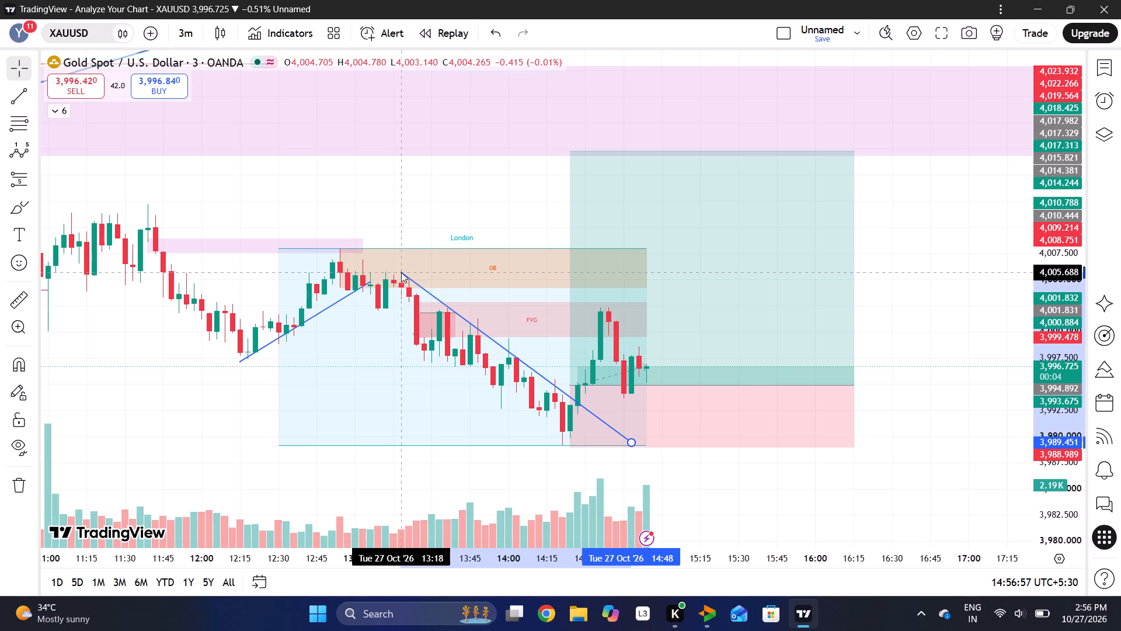
left_click_drag(401, 272, 401, 273)
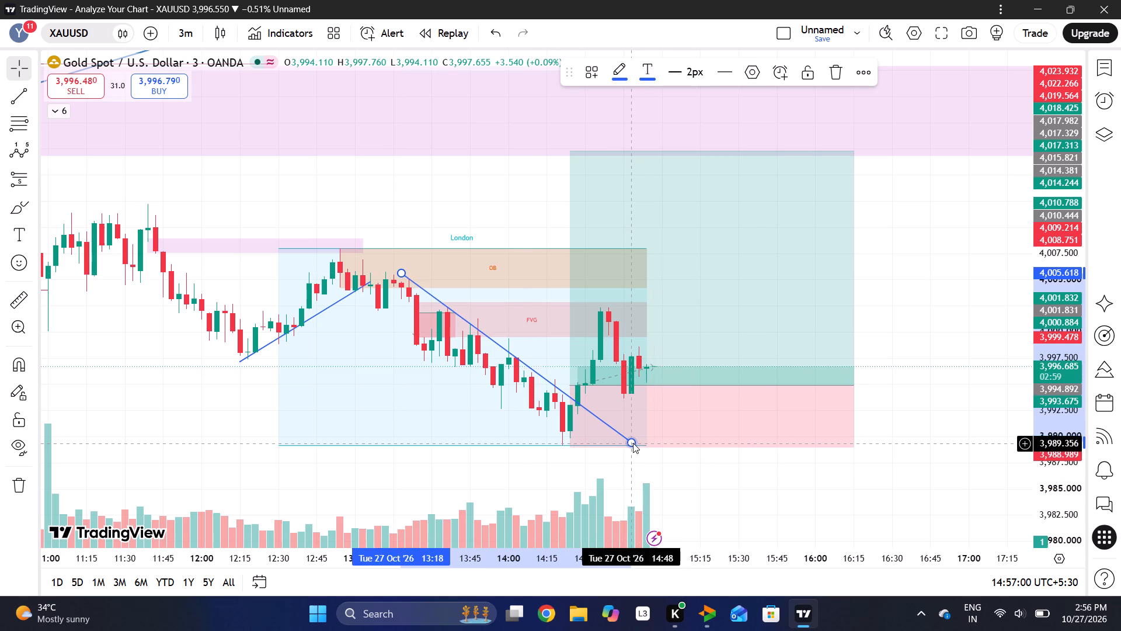
left_click_drag(633, 443, 559, 392)
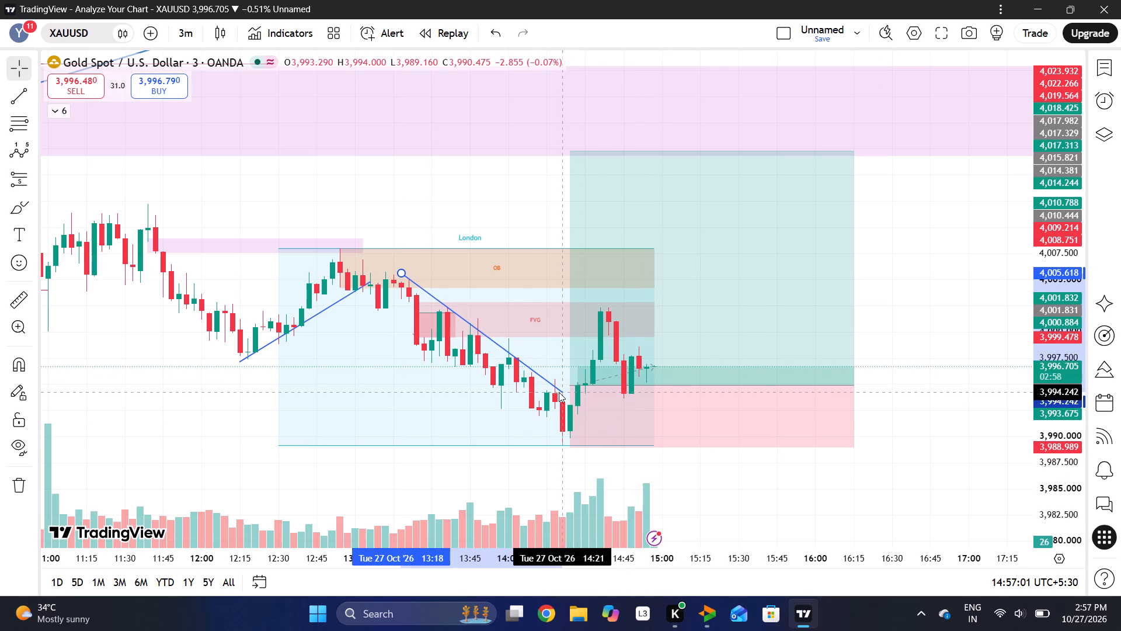
left_click_drag(559, 392, 582, 410)
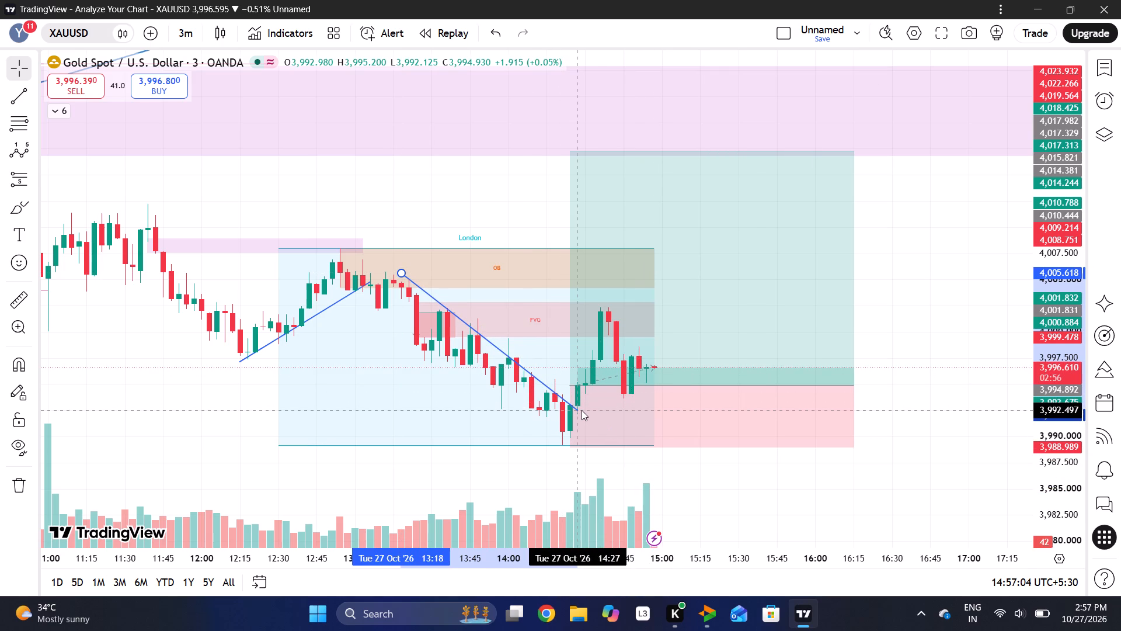
left_click_drag(582, 410, 584, 411)
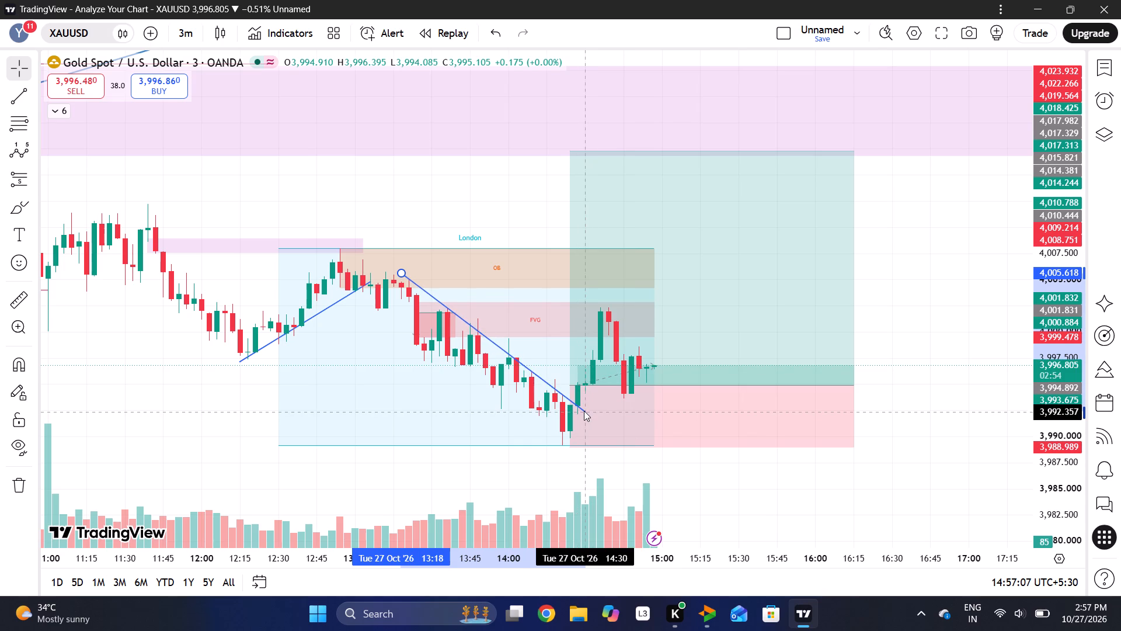
left_click_drag(584, 411, 581, 411)
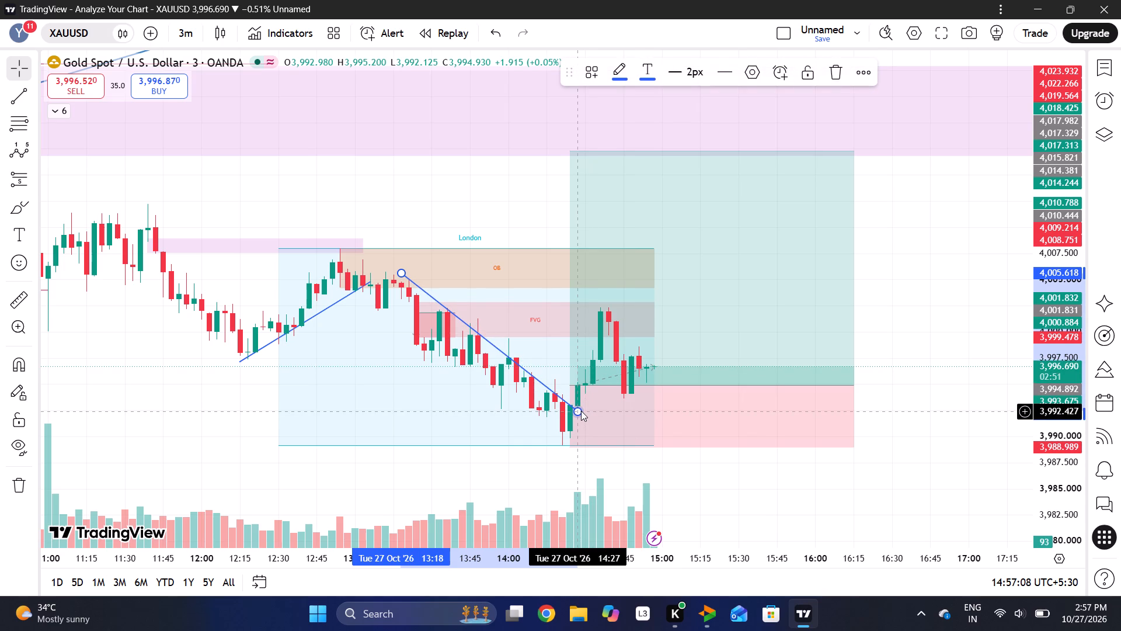
left_click(581, 411)
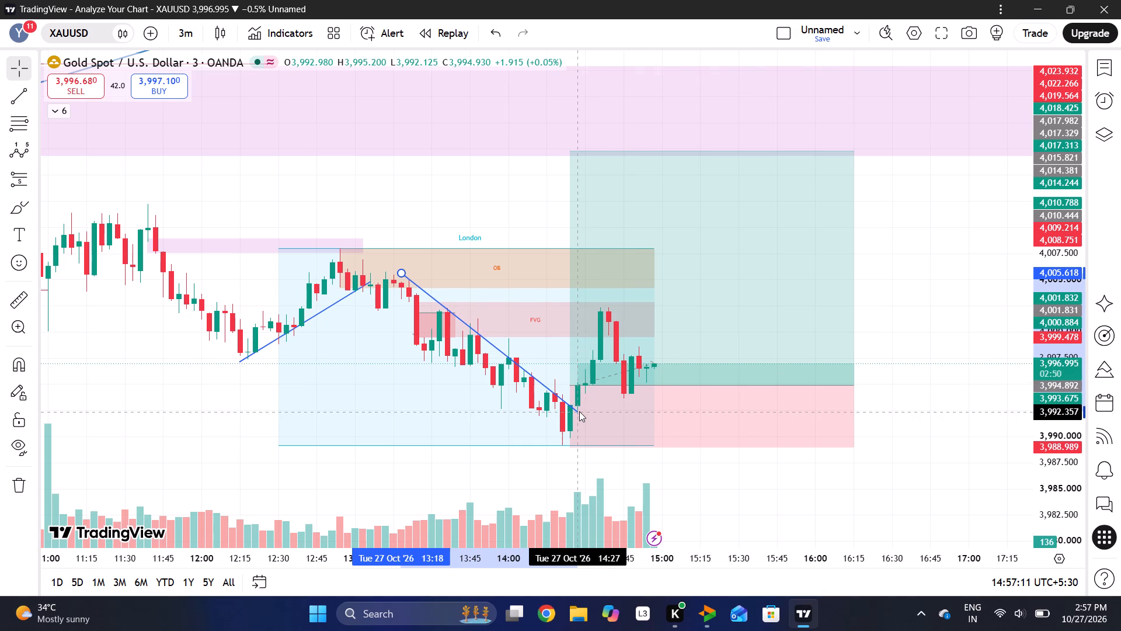
left_click(924, 325)
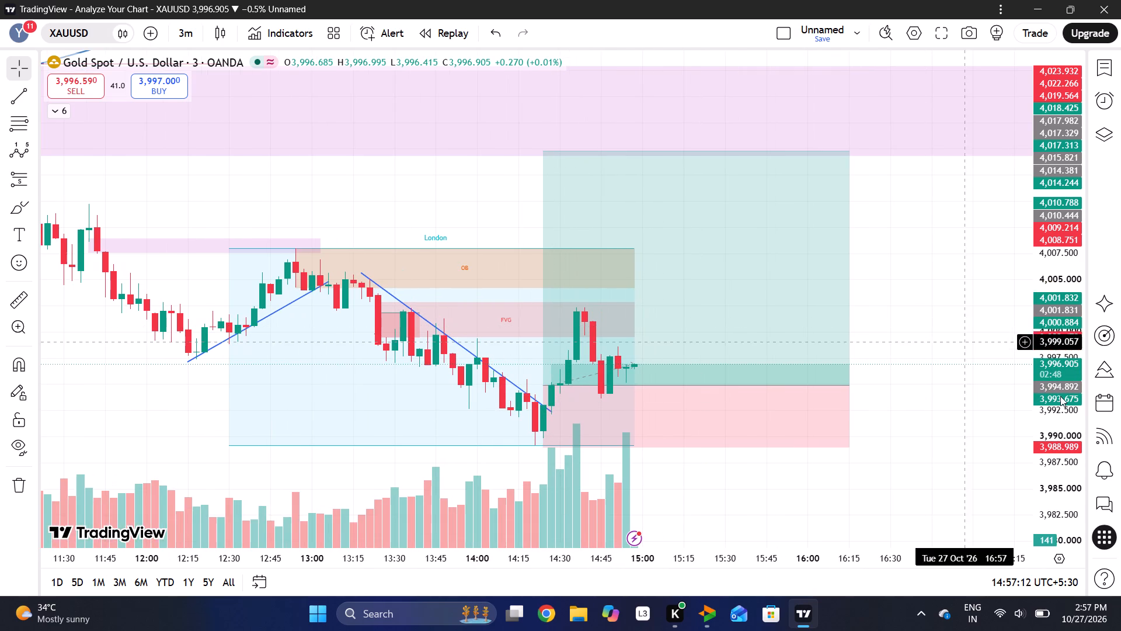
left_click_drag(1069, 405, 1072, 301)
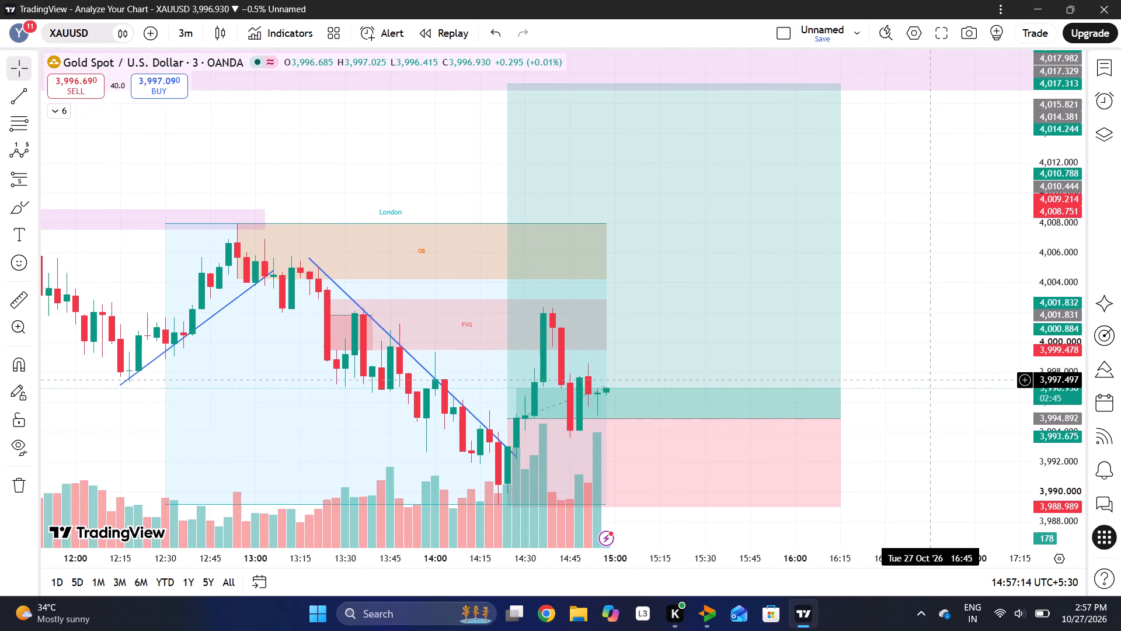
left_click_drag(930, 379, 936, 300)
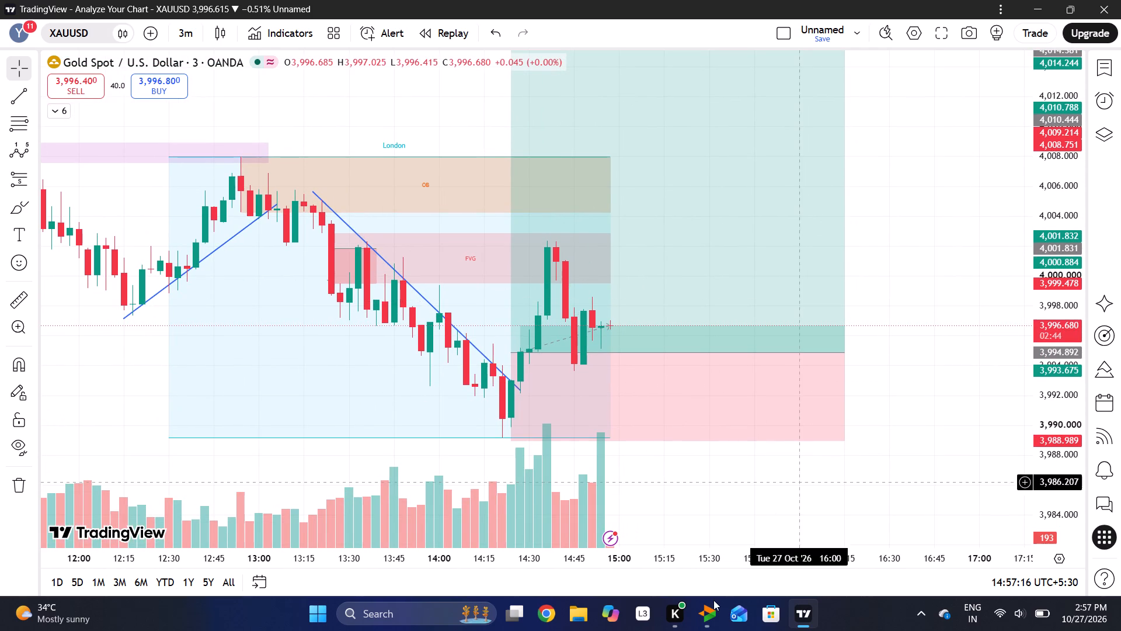
Switch to Delta Exchange and place a Long Position drawing on the 5-minute XAUTUSD mark price chart, entry about 4,004.99 at 14:55.
left_click(706, 617)
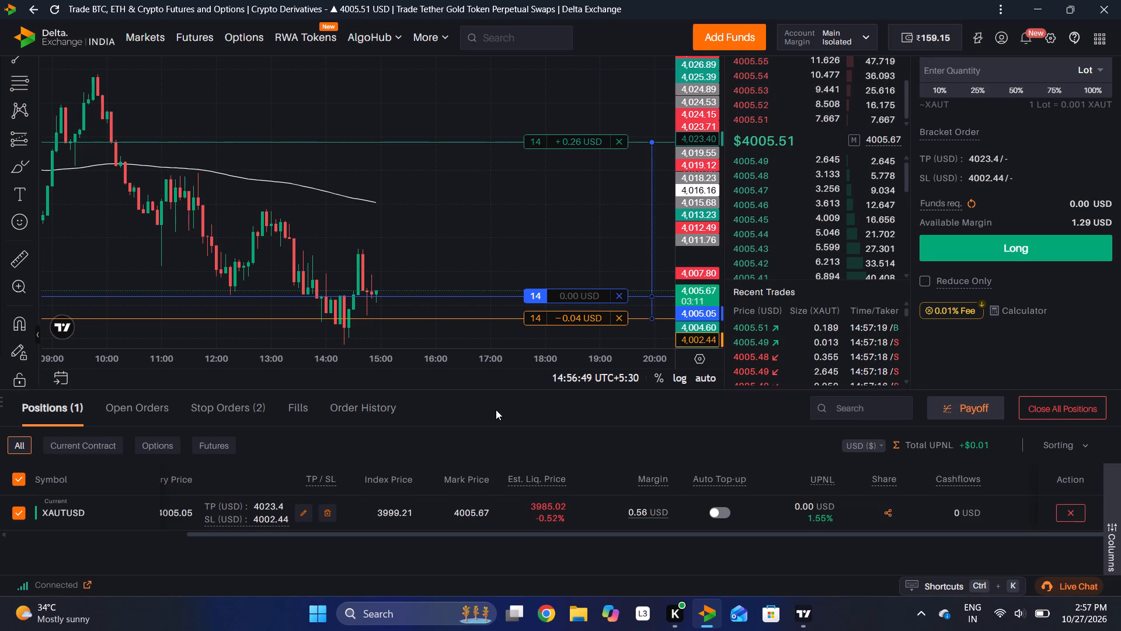
scroll(496, 410, "up", 3)
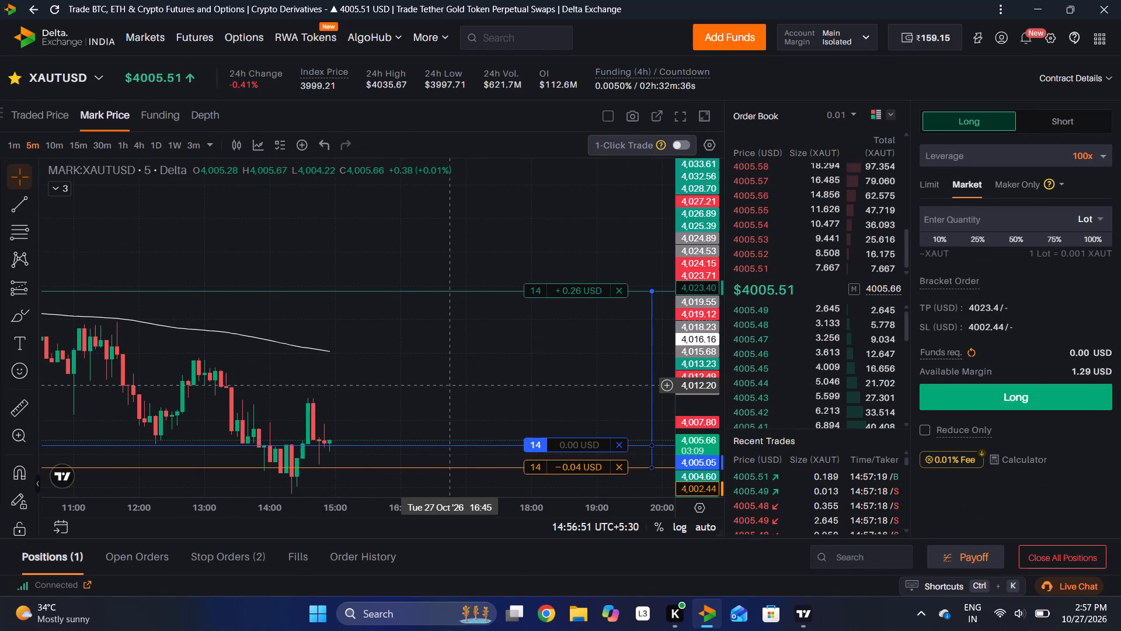
left_click_drag(378, 414, 572, 294)
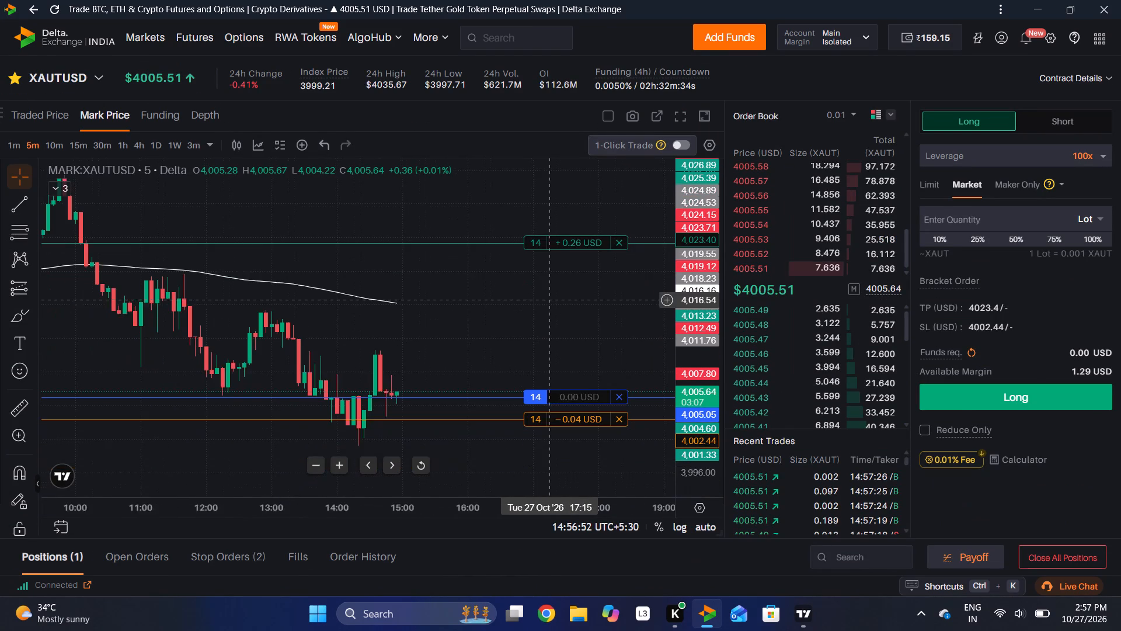
left_click_drag(572, 294, 583, 294)
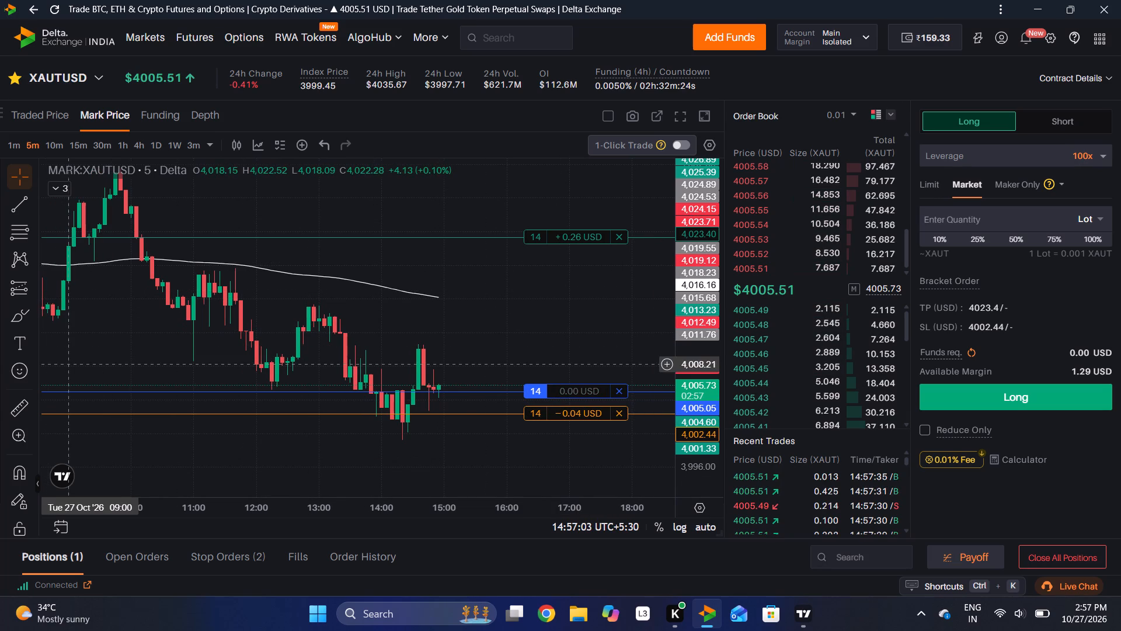
left_click(32, 287)
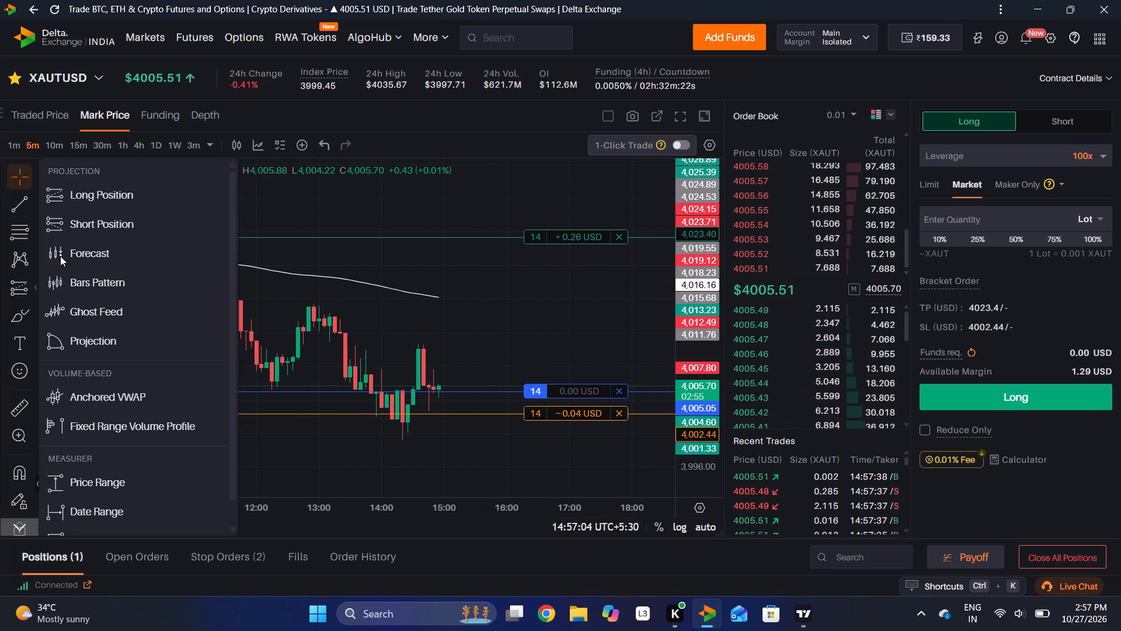
left_click(109, 201)
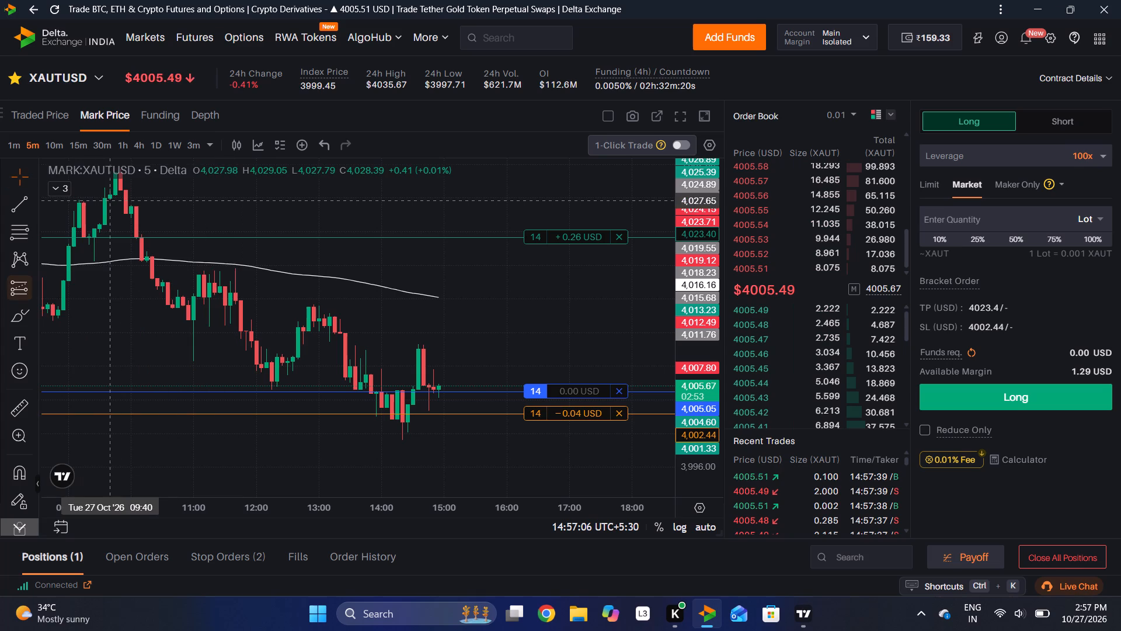
left_click(439, 391)
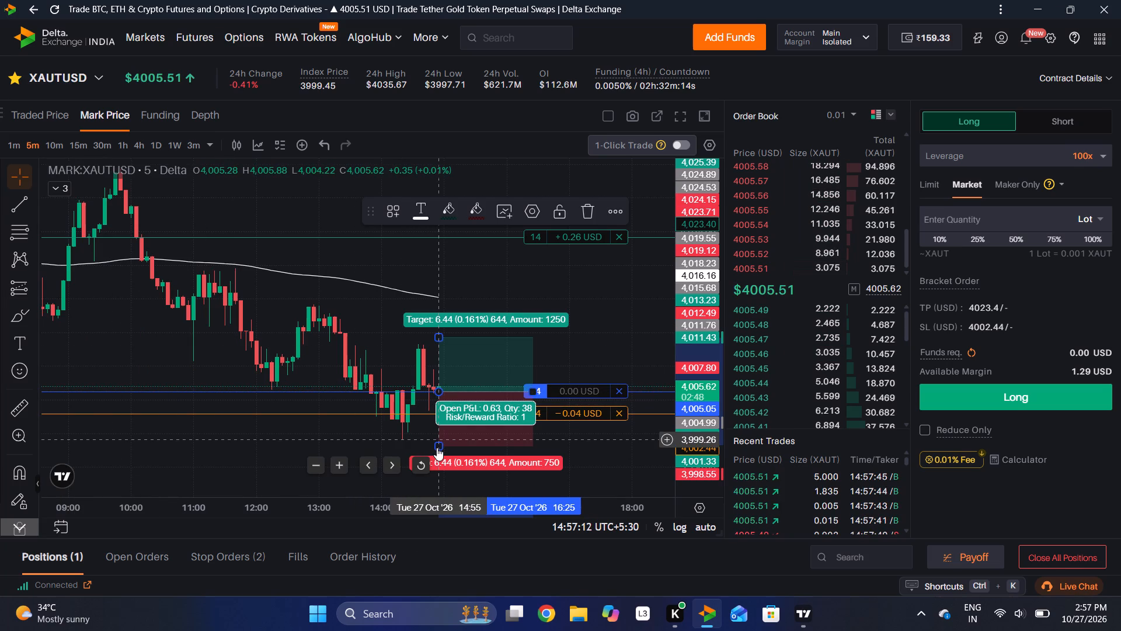
Adjust the XAUTUSD long position drawing's stop to about 4,002.39 and its target to about 4,023.22, matching the live order lines.
left_click_drag(439, 446, 444, 415)
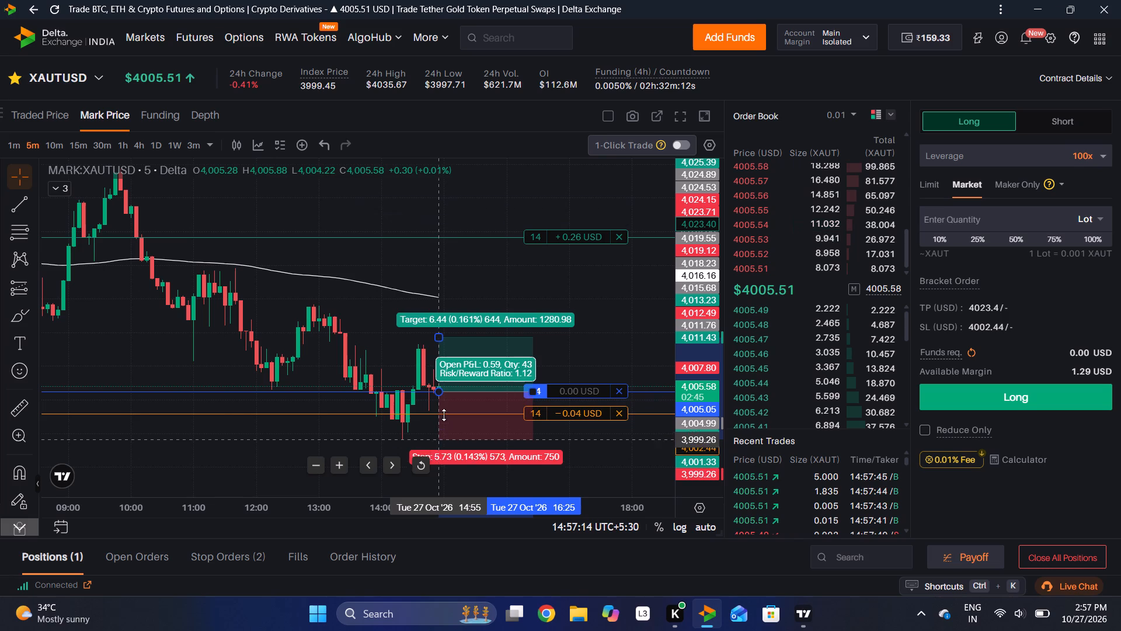
left_click_drag(444, 415, 449, 417)
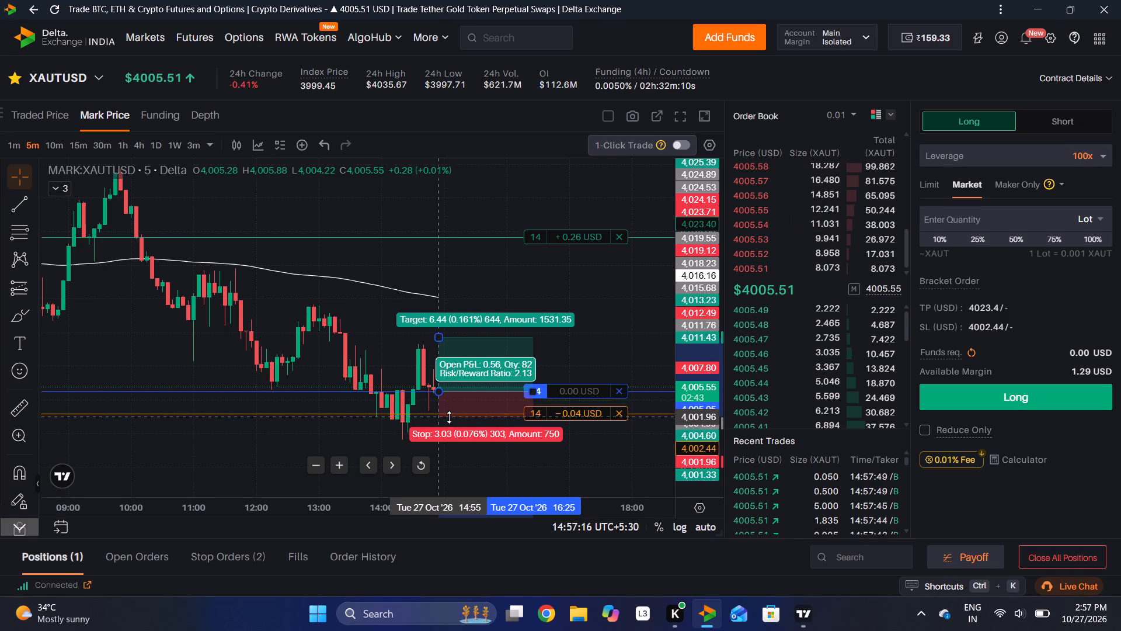
left_click_drag(449, 417, 450, 417)
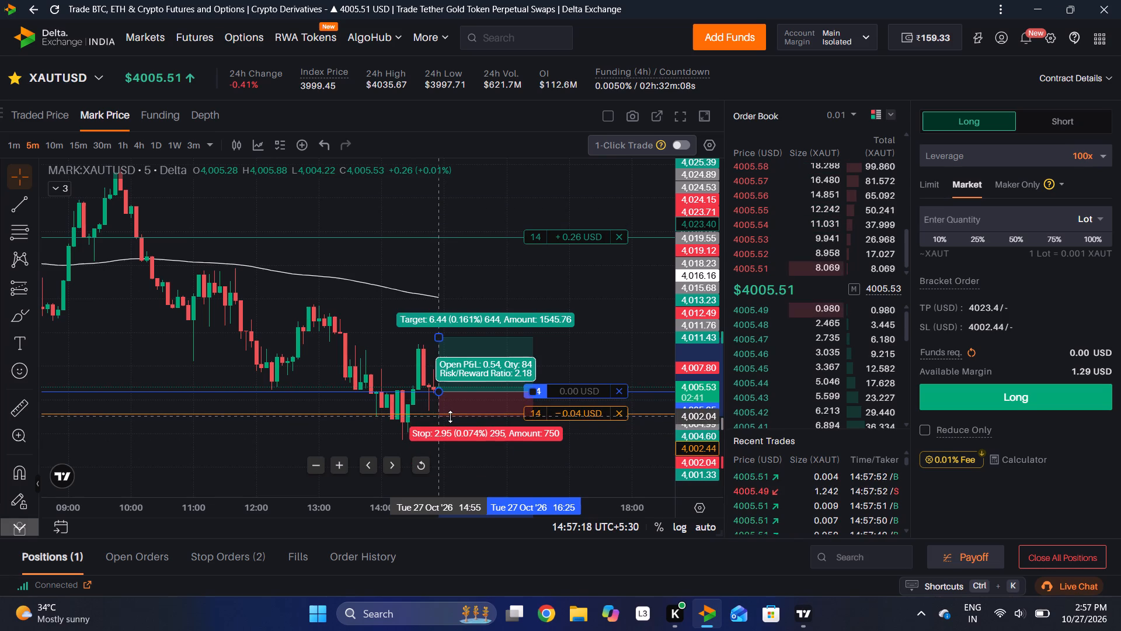
left_click_drag(450, 417, 453, 414)
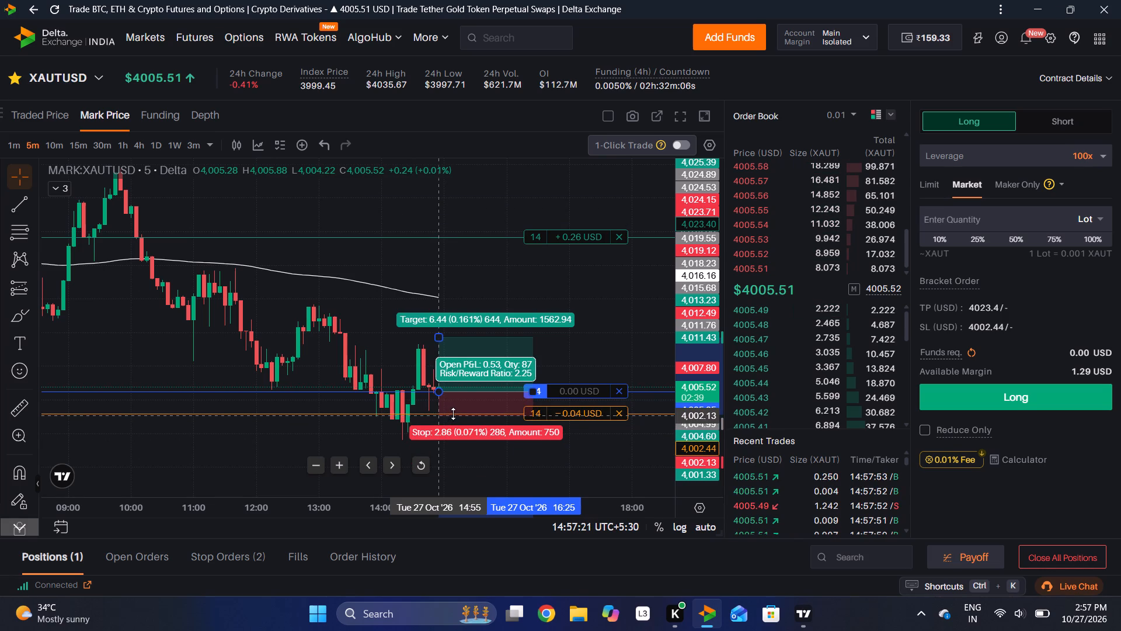
left_click_drag(453, 414, 454, 413)
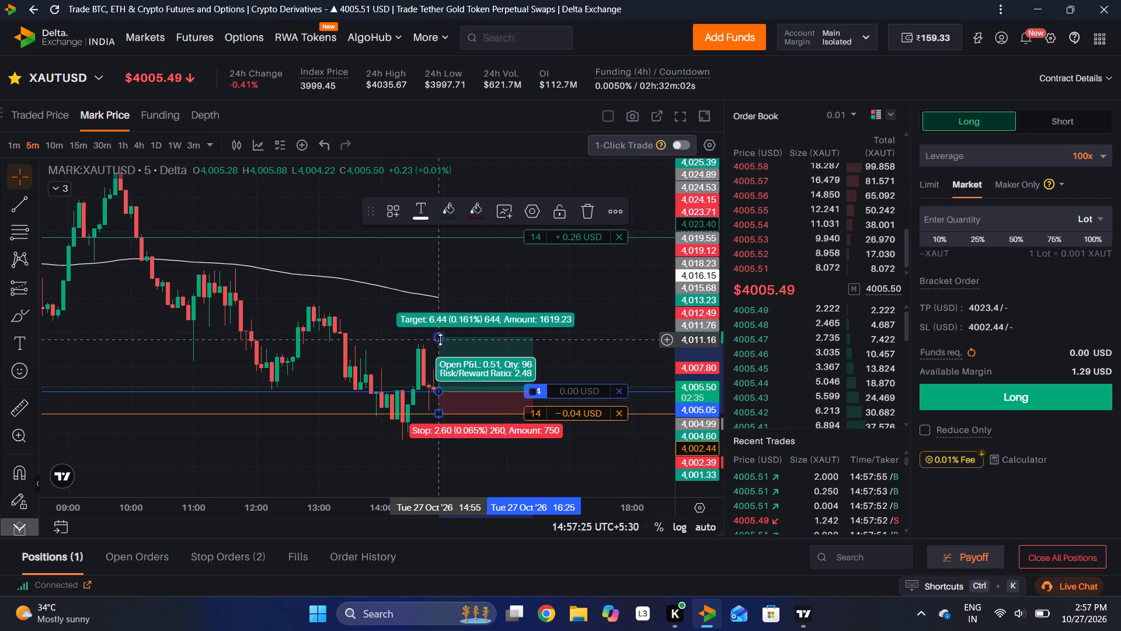
left_click_drag(440, 339, 453, 242)
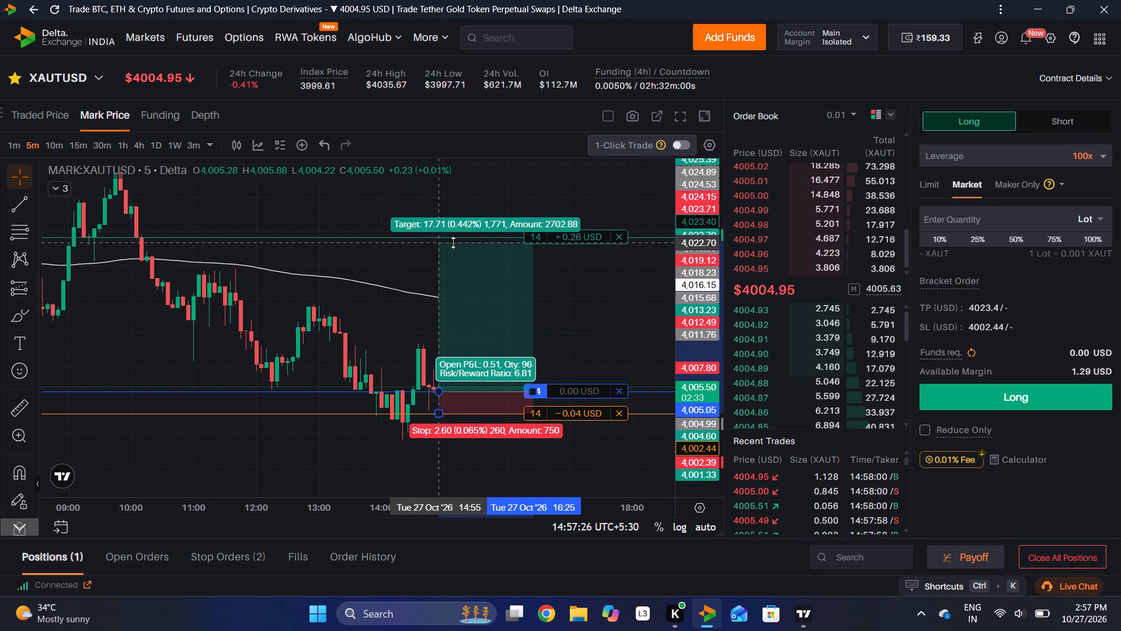
left_click_drag(453, 242, 454, 238)
left_click(589, 322)
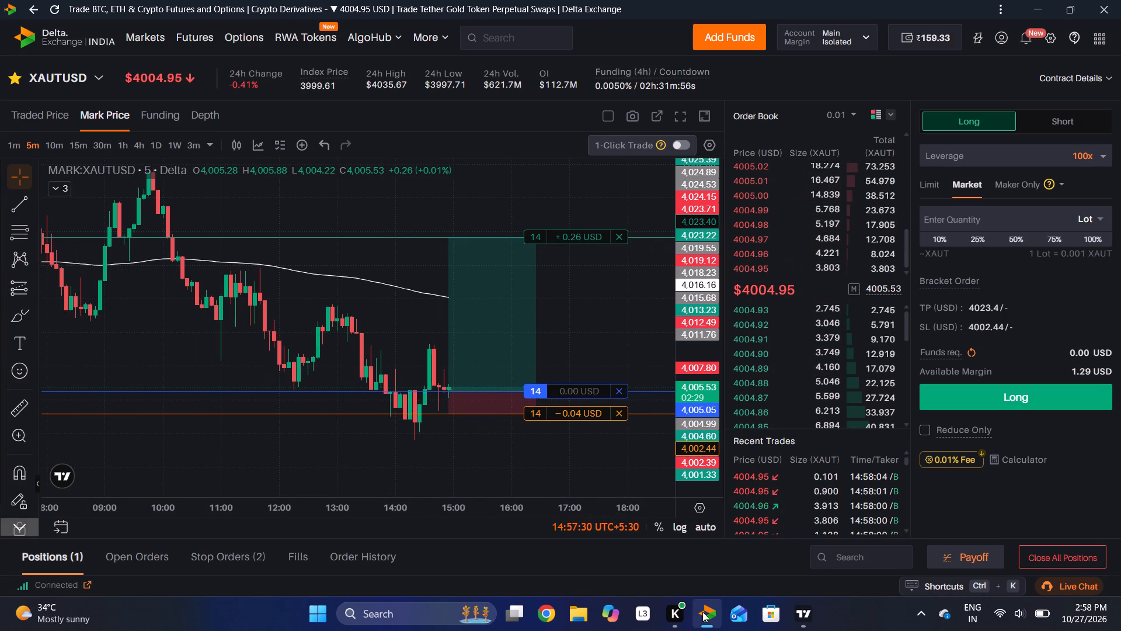
Switch back to TradingView and examine the 3-minute XAUUSD candles around the trend lines, London range, order block, FVG and long position.
left_click(792, 629)
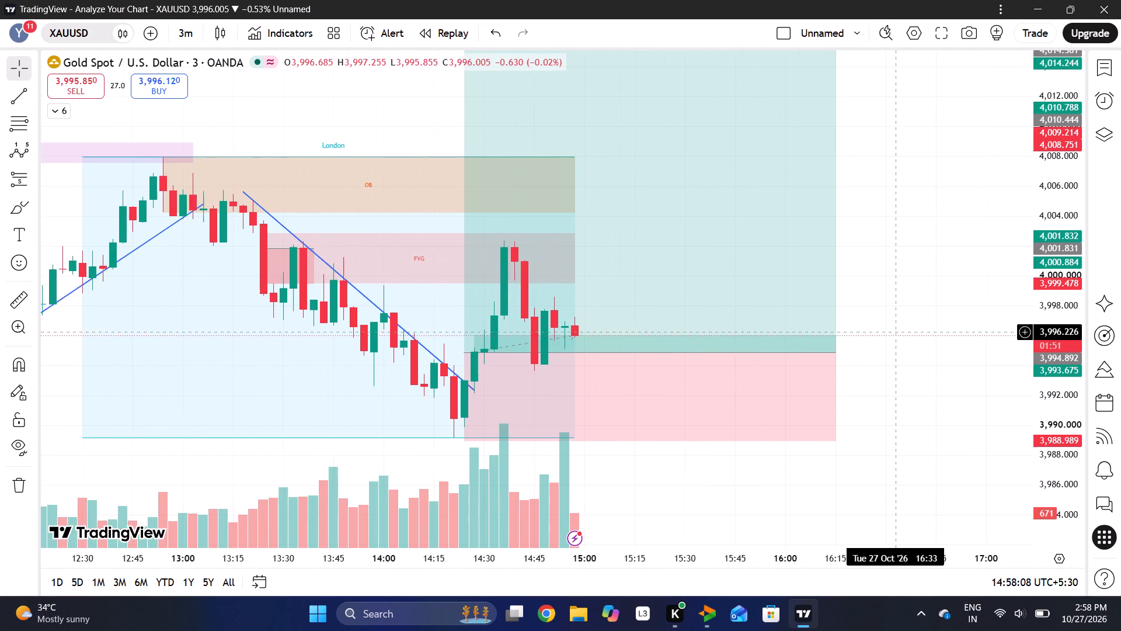
left_click_drag(896, 332, 951, 337)
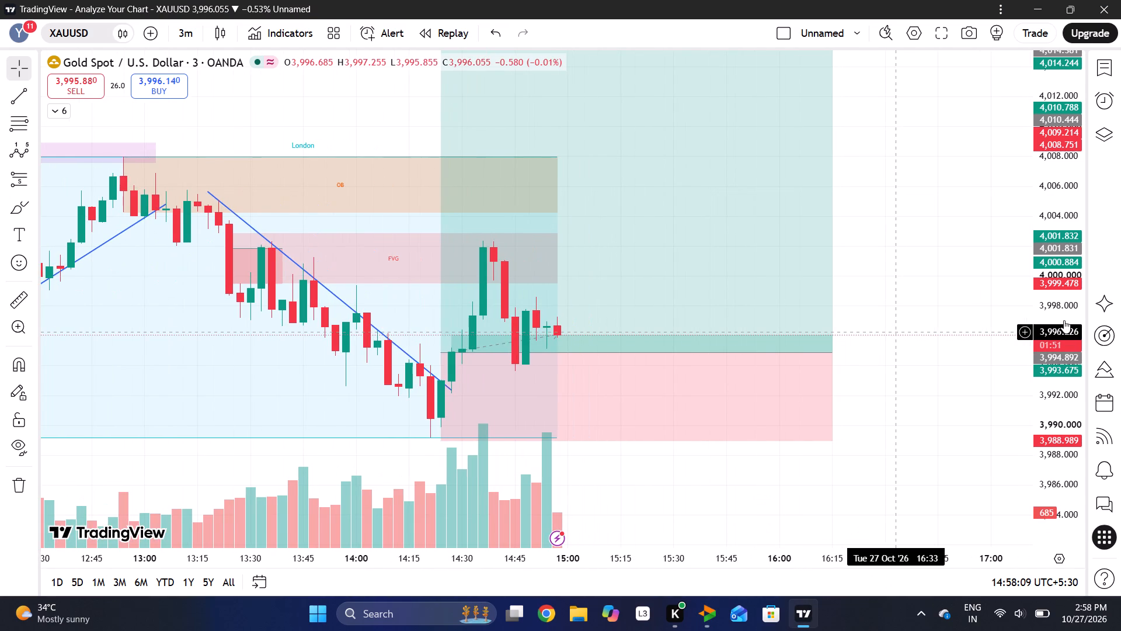
left_click_drag(1059, 204, 1059, 206)
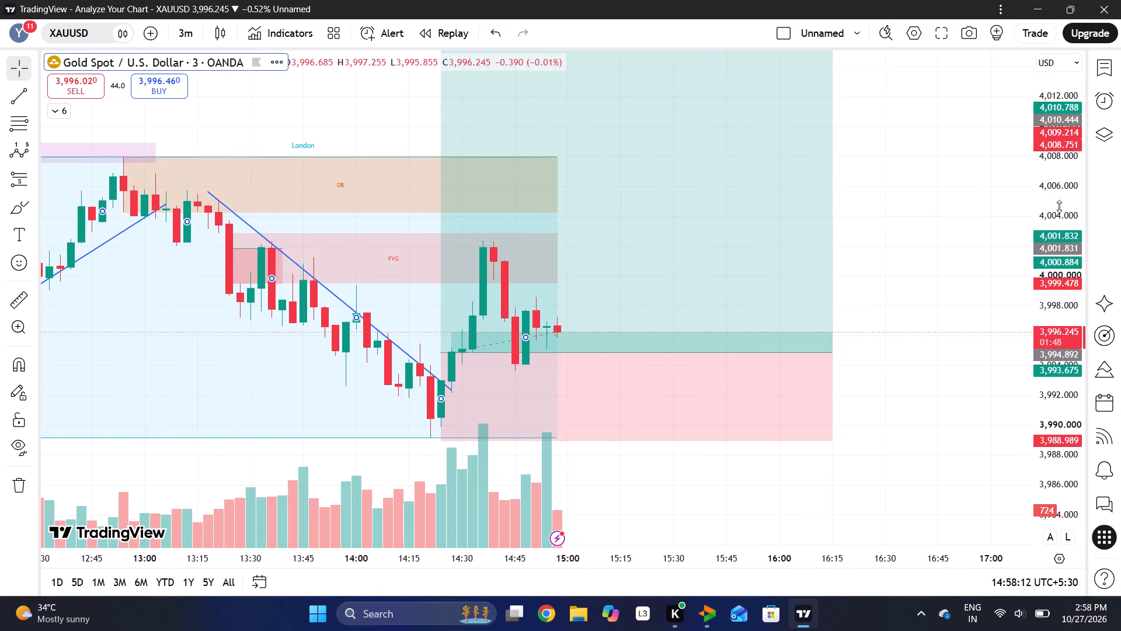
left_click_drag(1059, 206, 1052, 335)
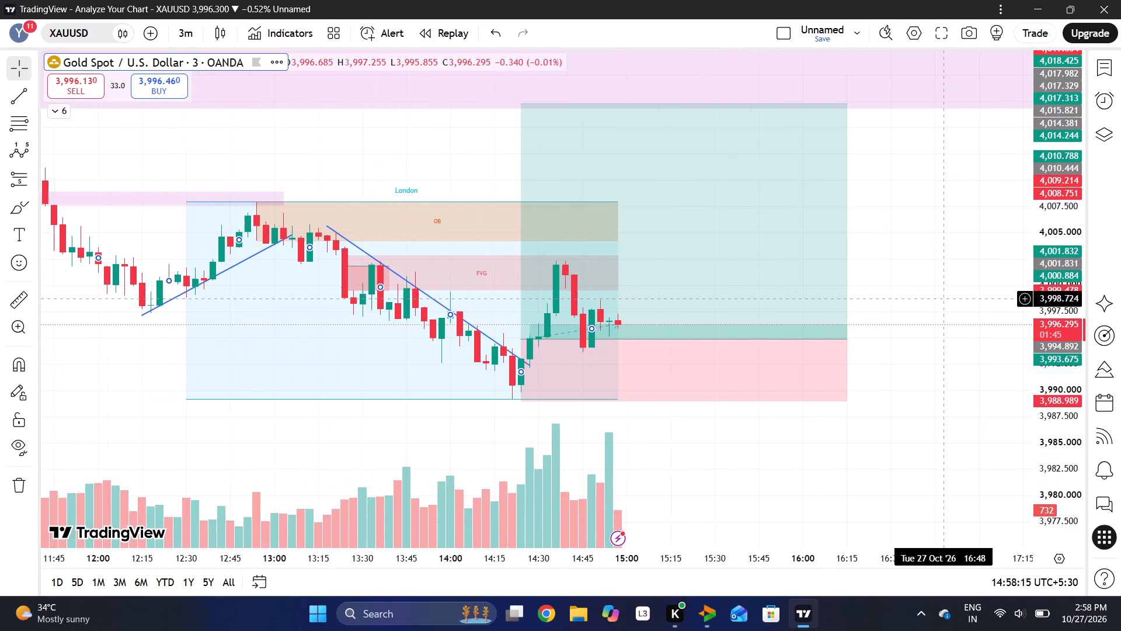
left_click_drag(963, 352, 859, 360)
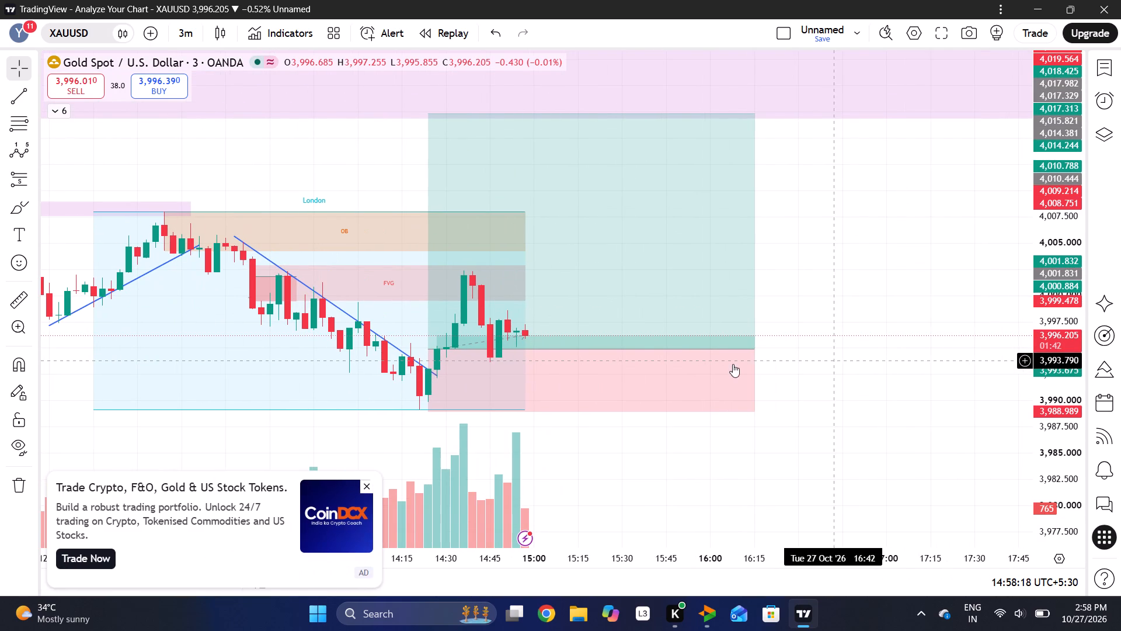
left_click(364, 490)
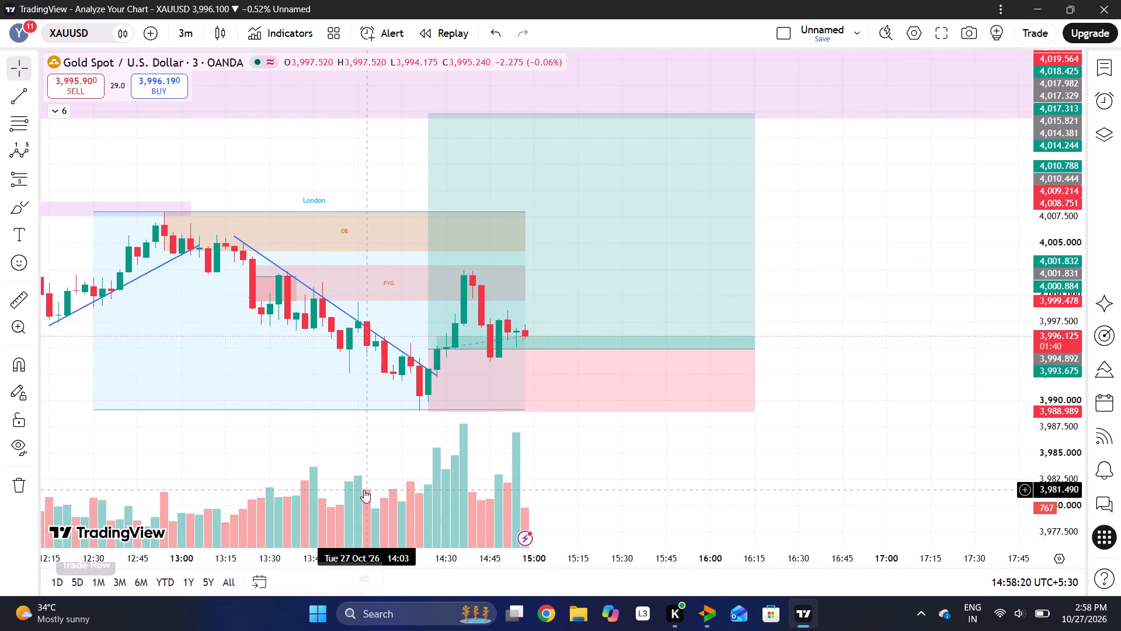
left_click_drag(459, 428, 537, 440)
left_click_drag(372, 452, 502, 456)
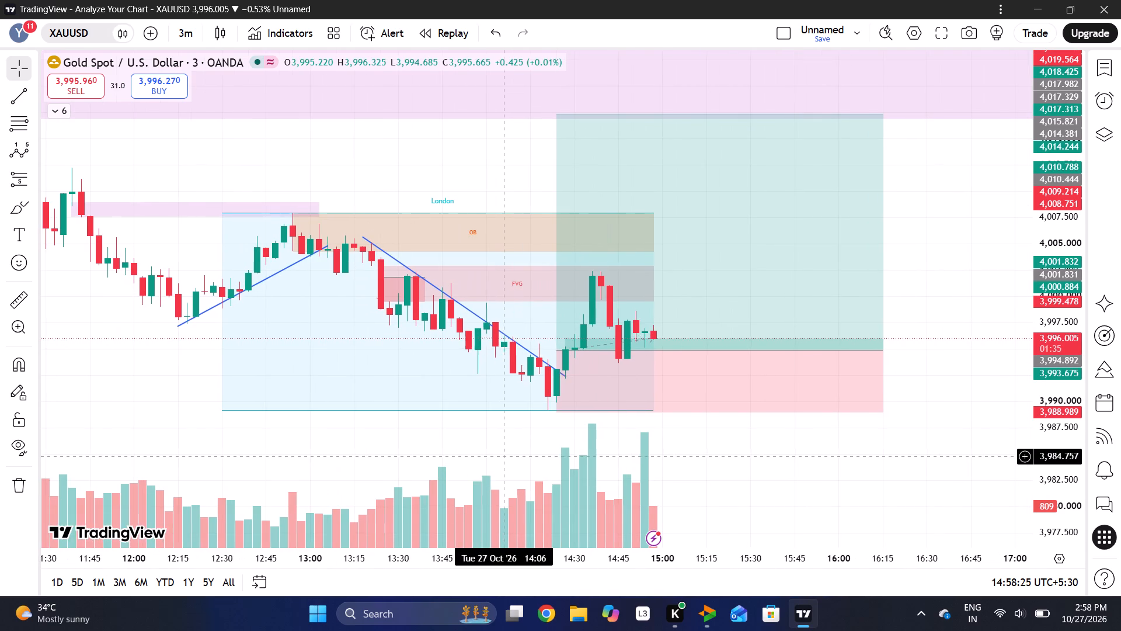
left_click_drag(299, 437, 339, 437)
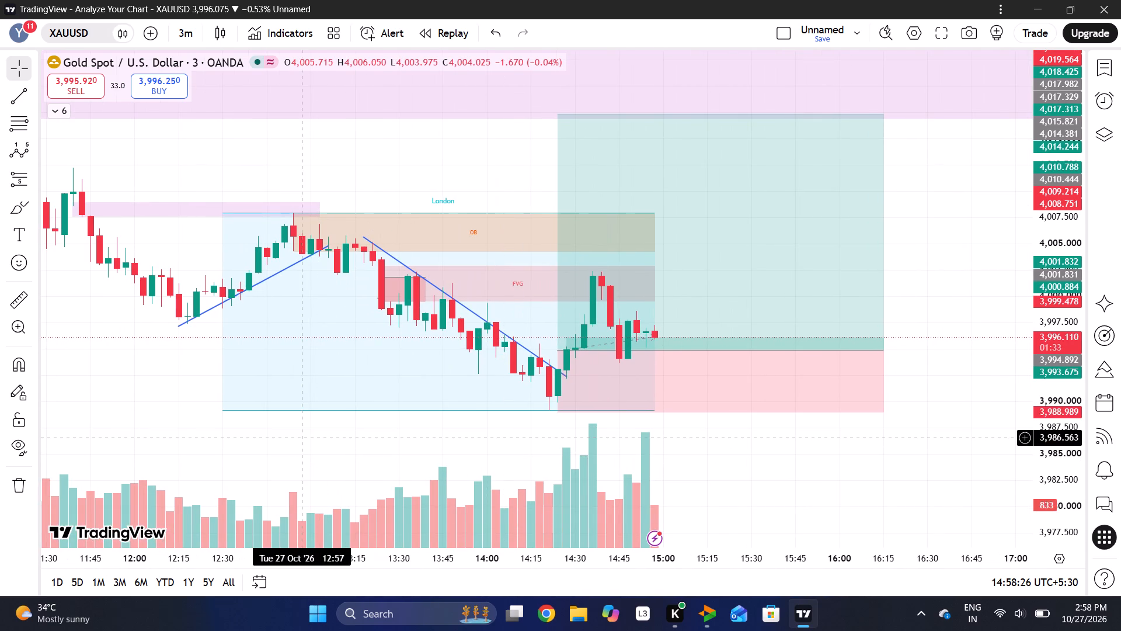
left_click_drag(339, 437, 441, 464)
left_click_drag(288, 452, 396, 452)
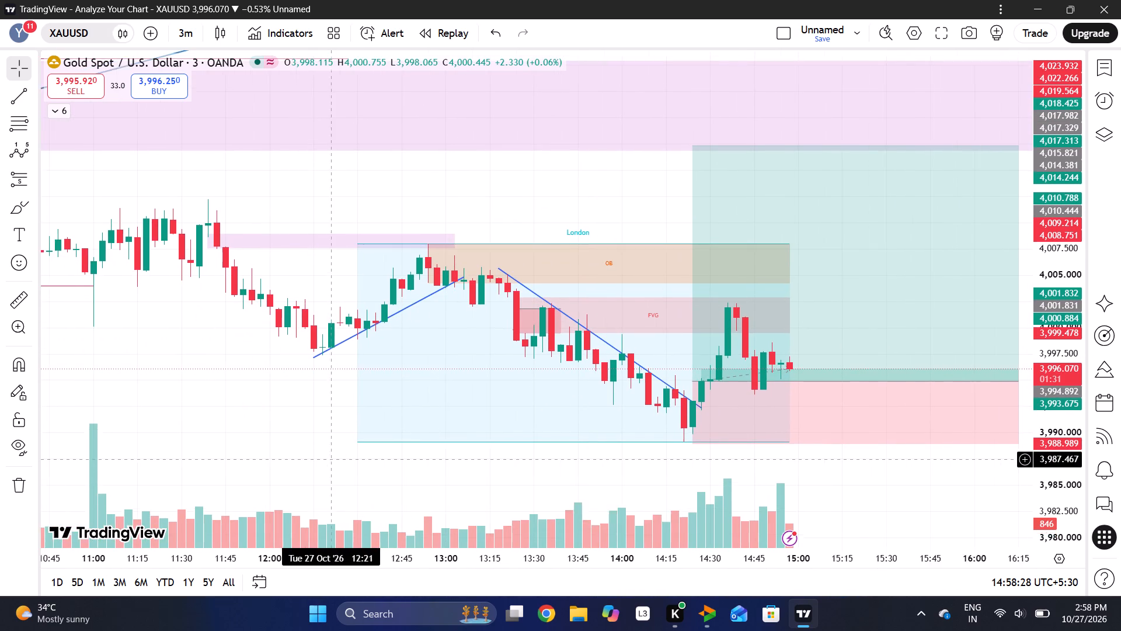
left_click_drag(396, 452, 413, 443)
left_click_drag(351, 443, 248, 432)
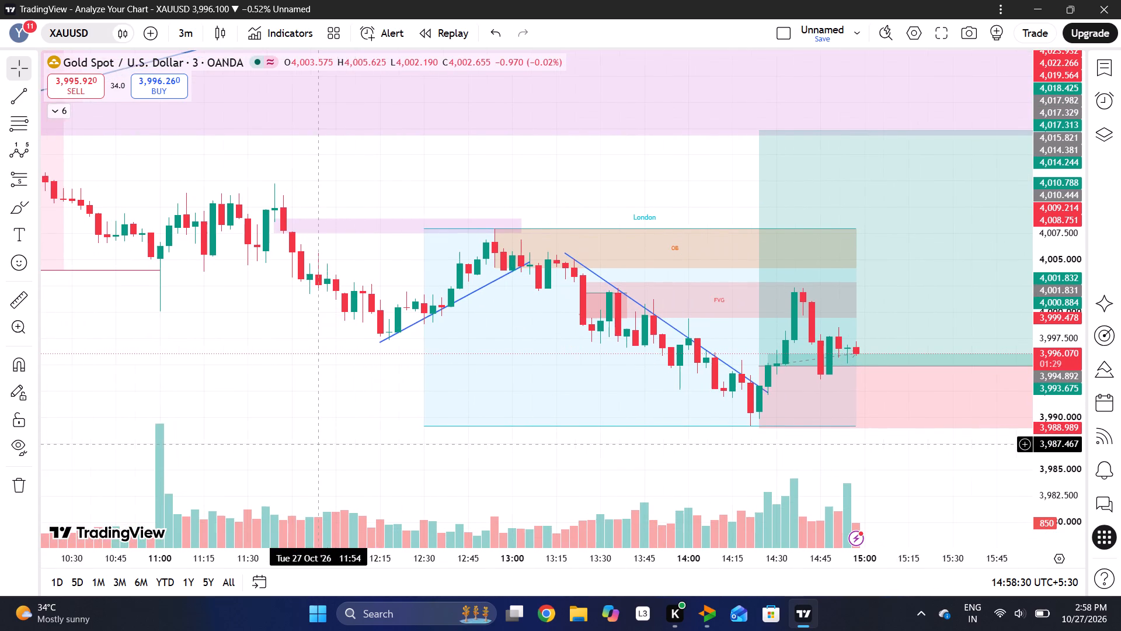
left_click_drag(248, 432, 215, 410)
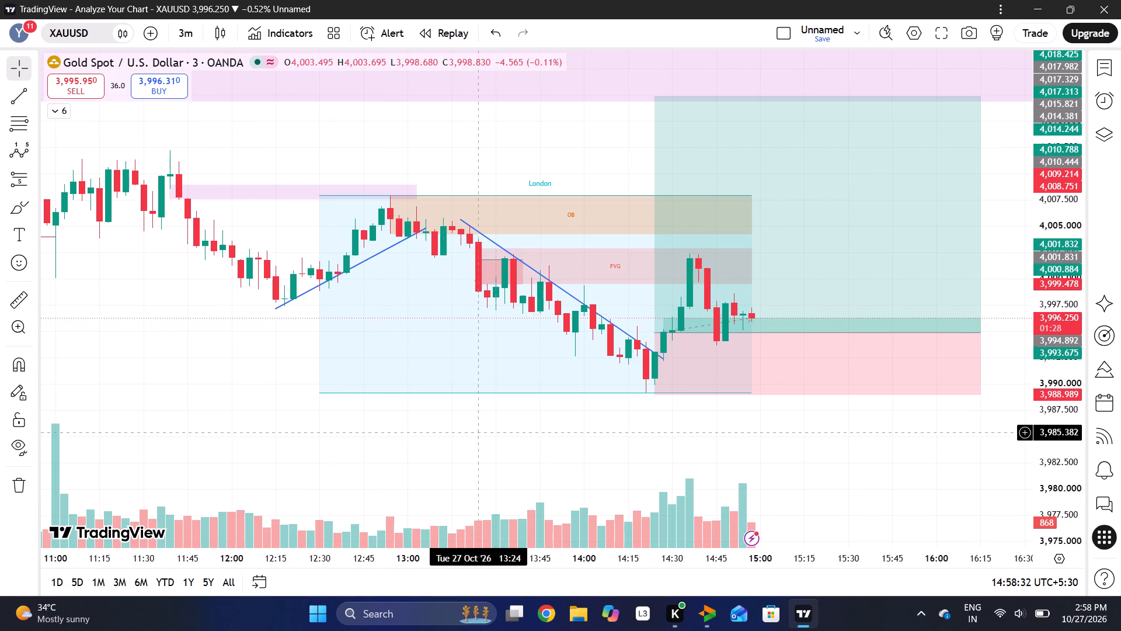
left_click_drag(498, 426, 403, 452)
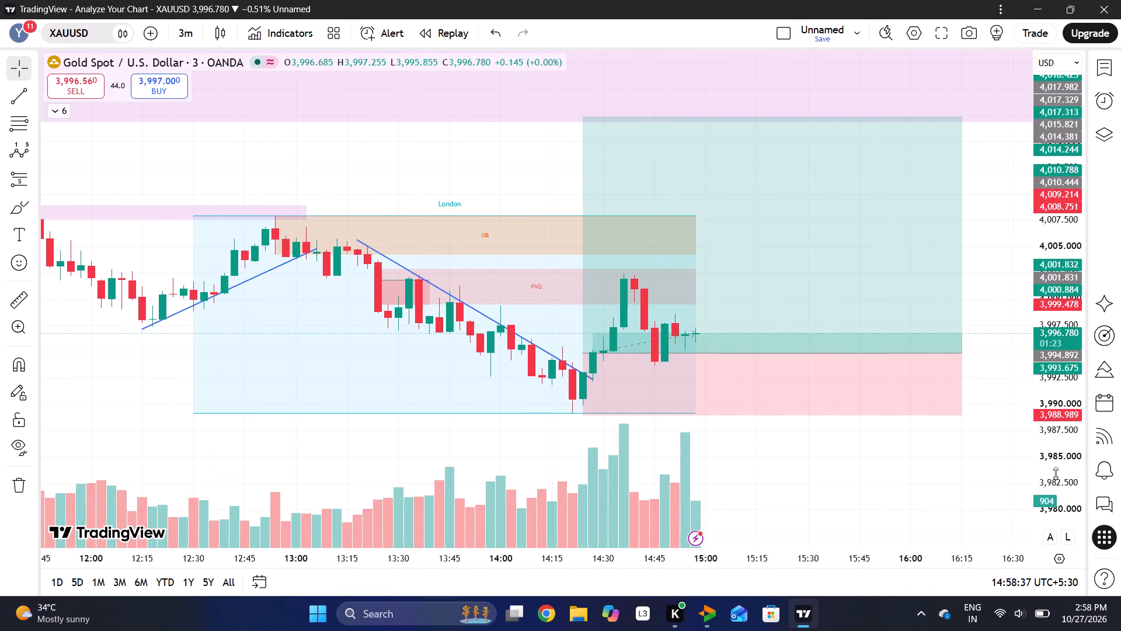
left_click_drag(1056, 473, 1014, 392)
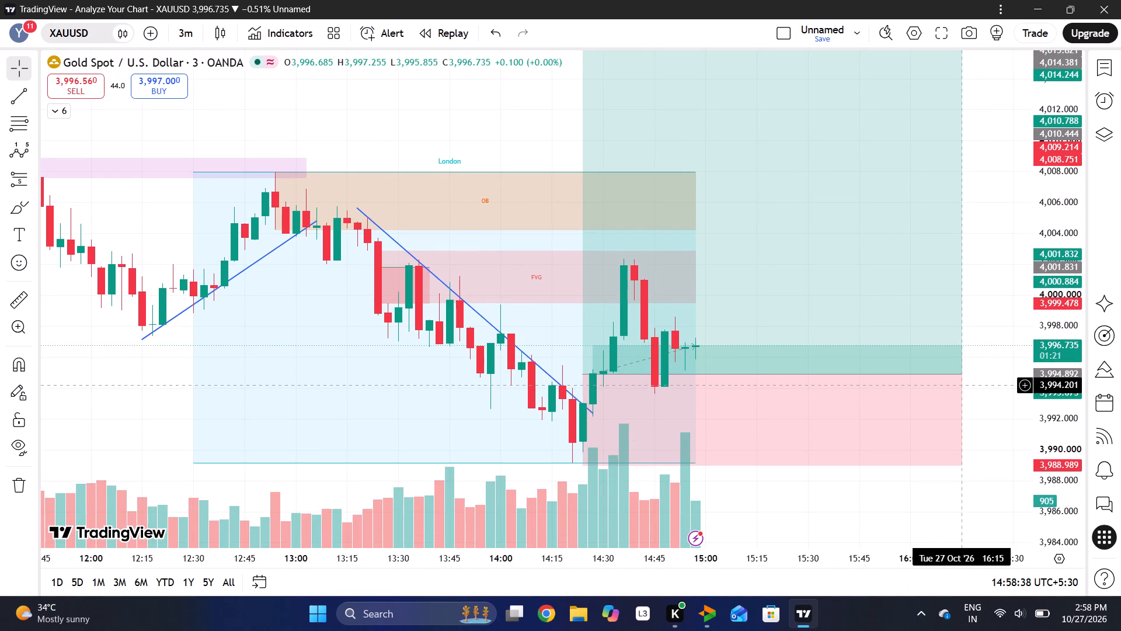
left_click_drag(988, 385, 814, 427)
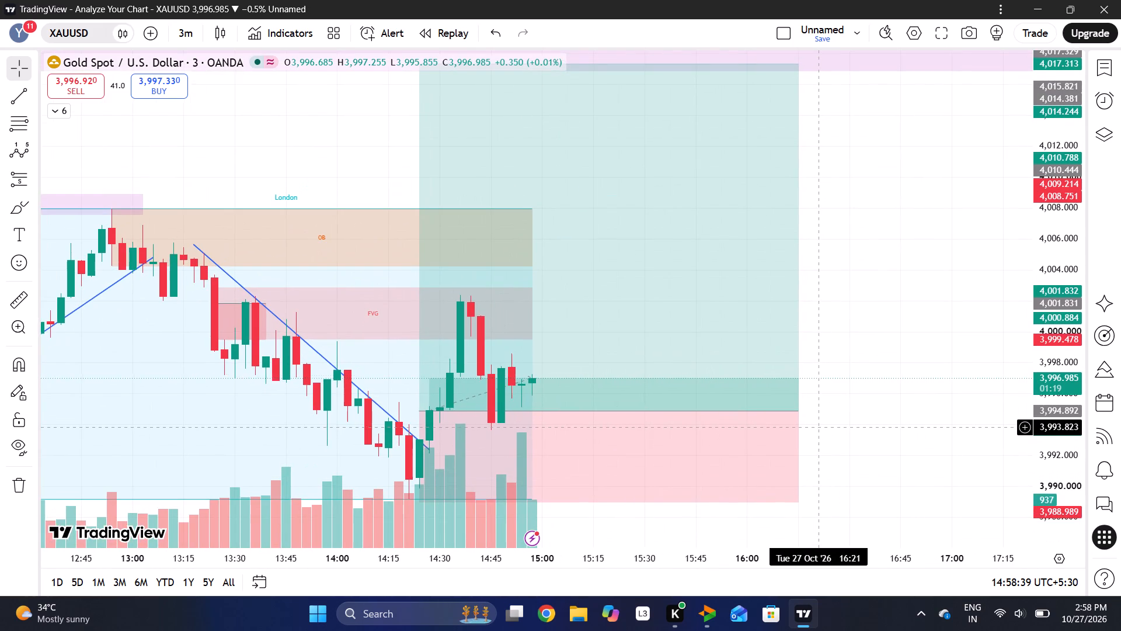
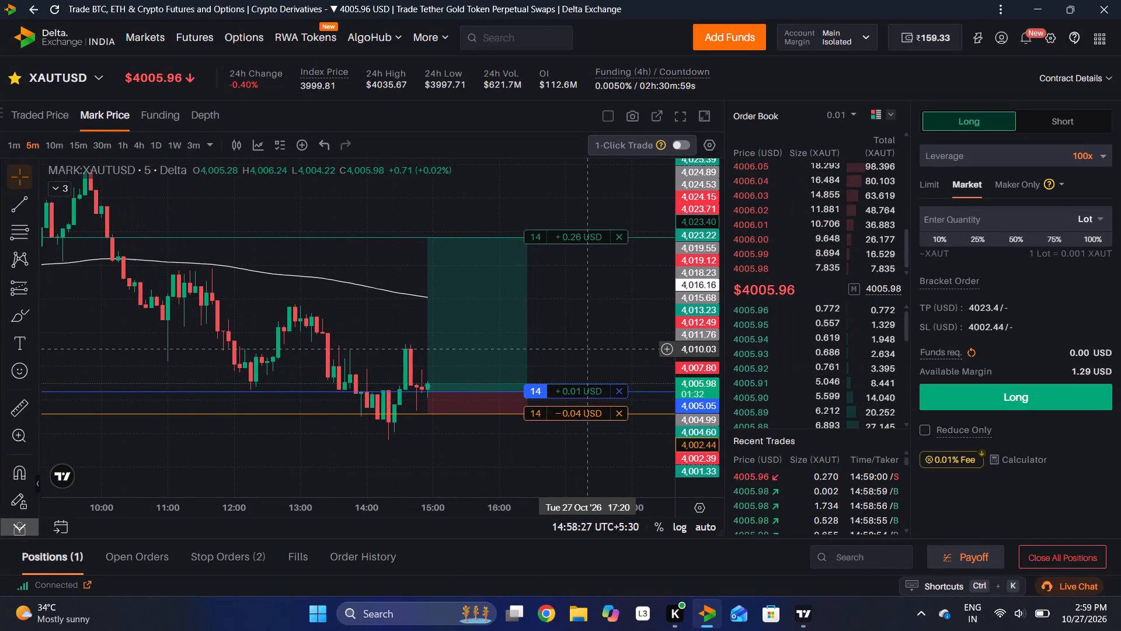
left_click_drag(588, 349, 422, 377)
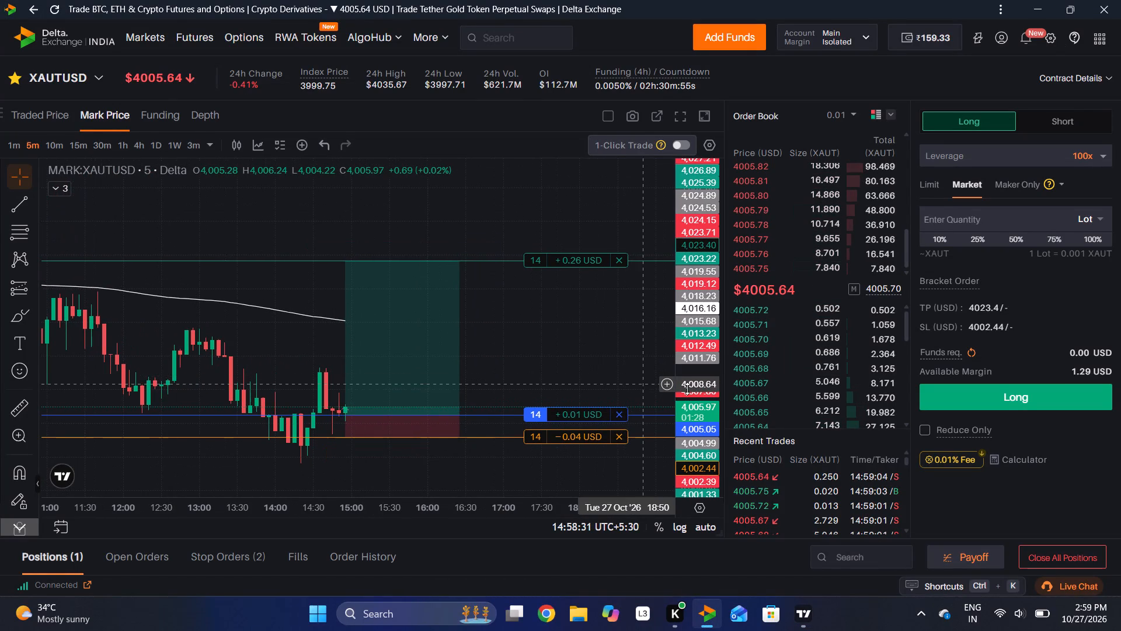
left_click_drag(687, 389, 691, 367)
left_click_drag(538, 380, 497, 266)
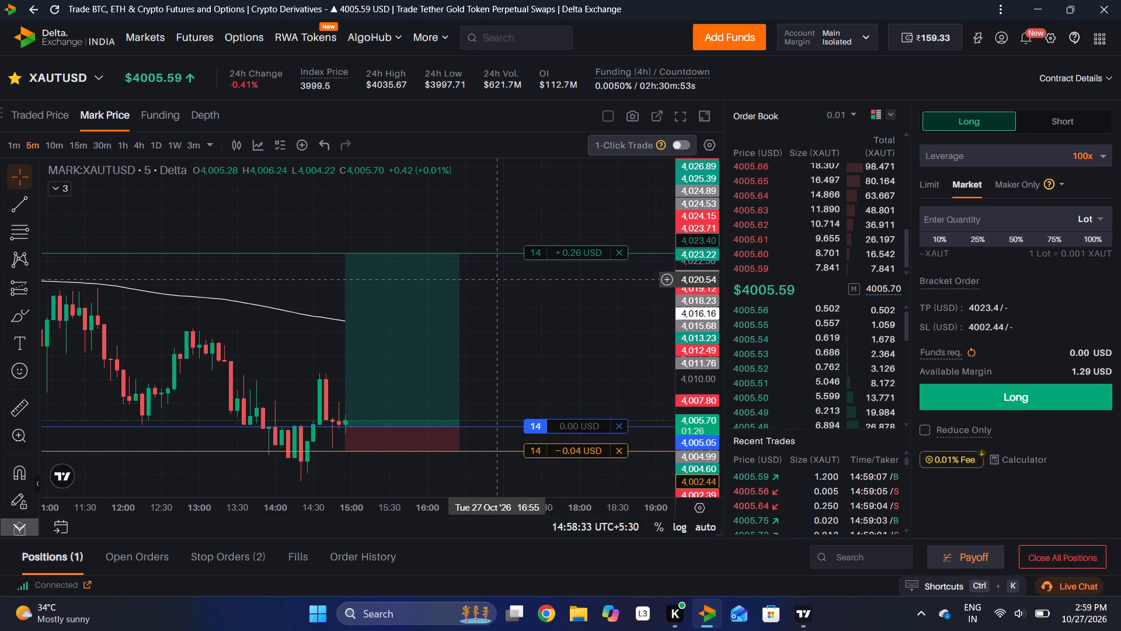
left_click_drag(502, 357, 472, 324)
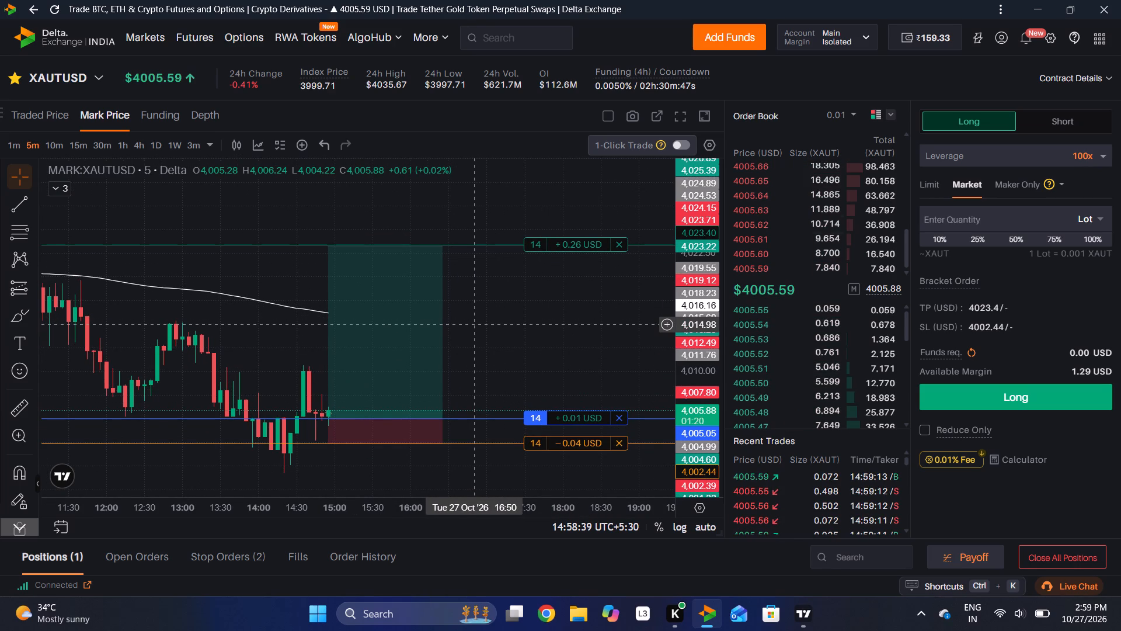
Switch to TradingView, narrow the XAUUSD long position to about 72 minutes and move it to start at 14:42 with entry about 3,995.63.
left_click(817, 630)
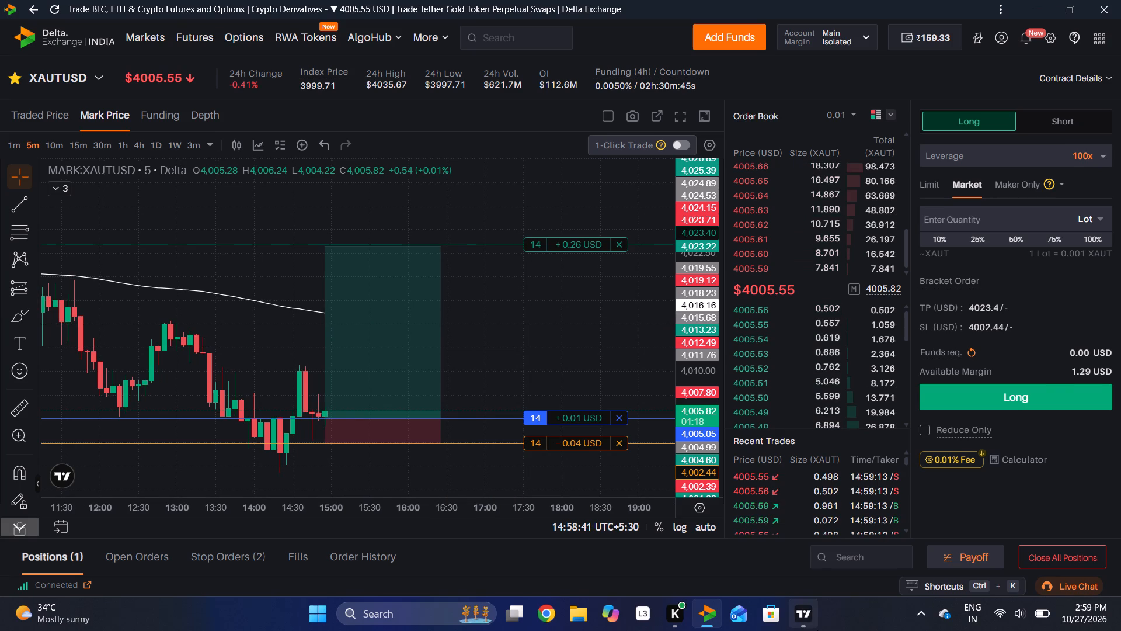
left_click_drag(870, 393, 770, 389)
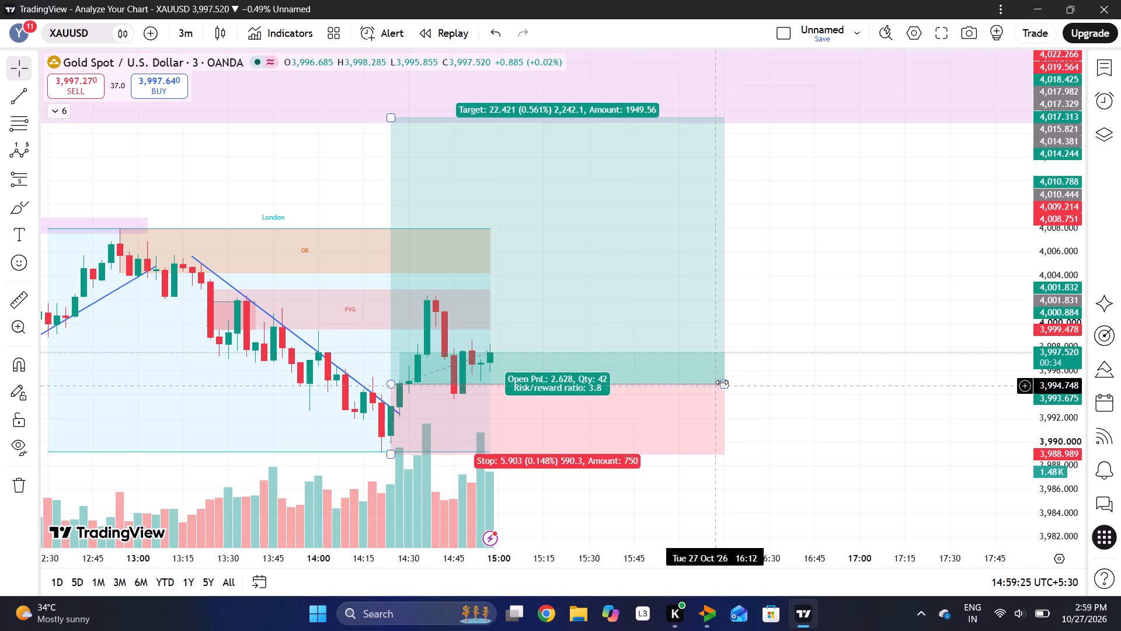
left_click_drag(722, 382, 605, 383)
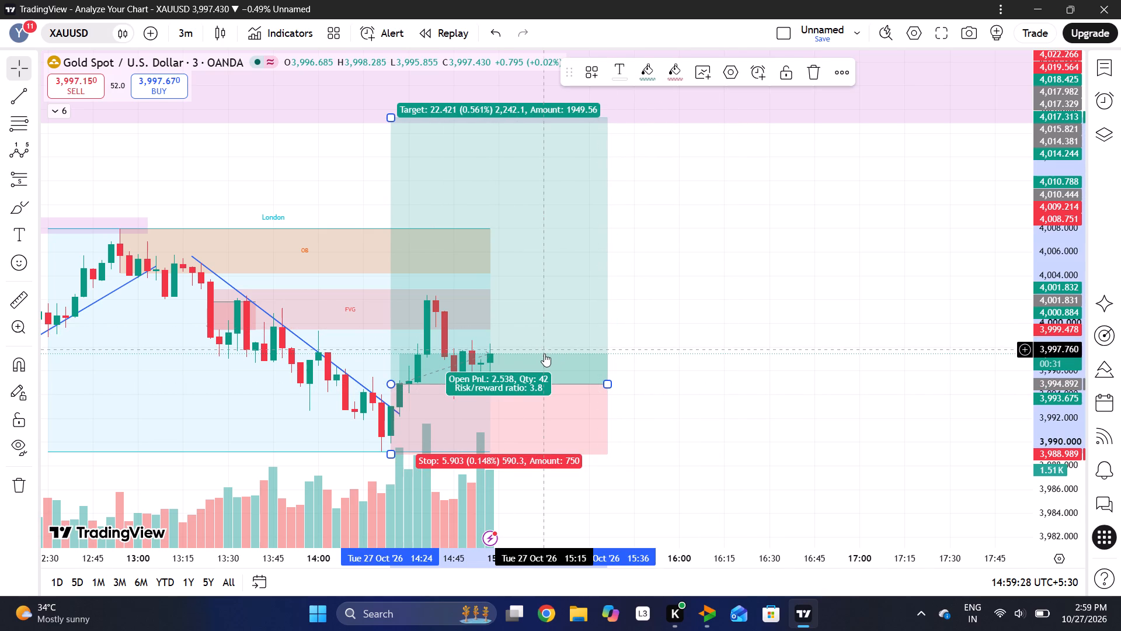
left_click_drag(546, 368, 591, 374)
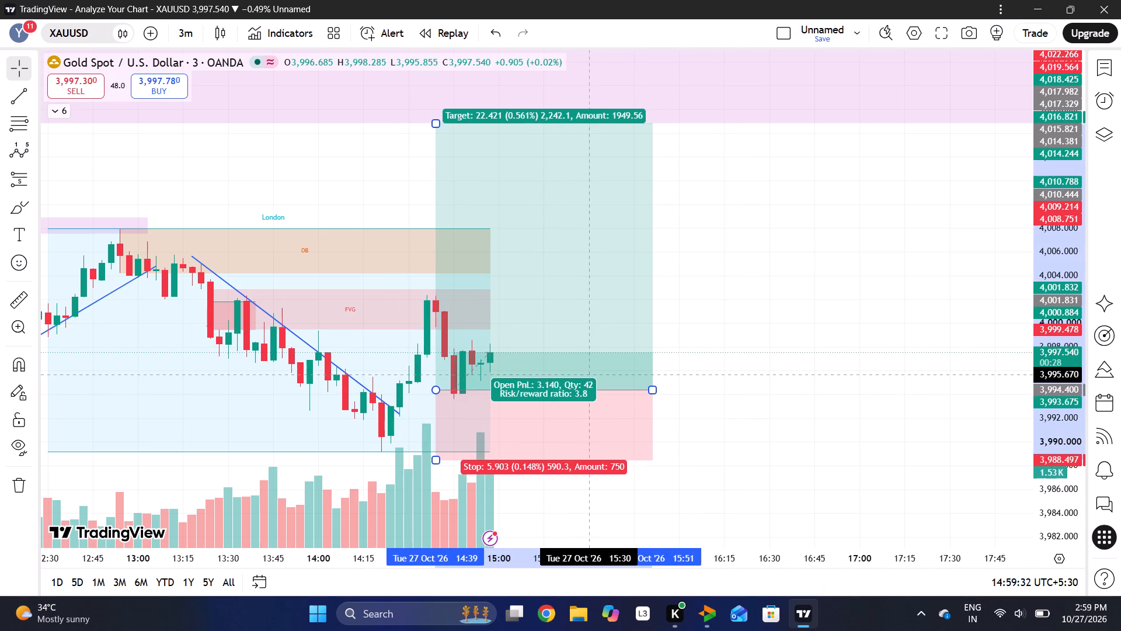
left_click_drag(591, 374, 600, 360)
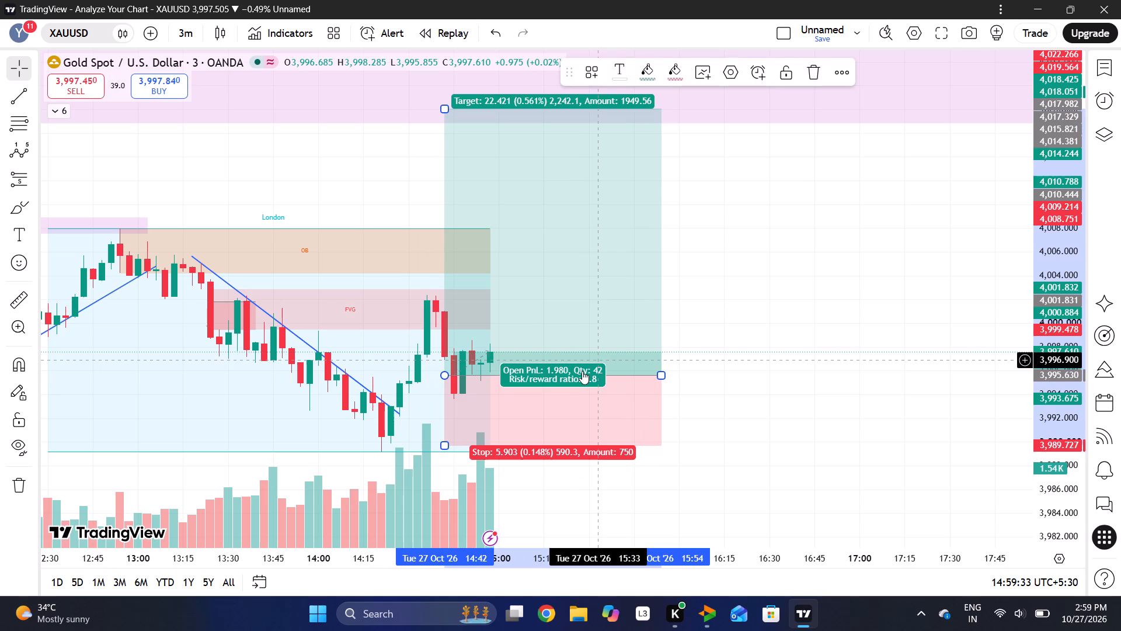
Adjust the XAUUSD long position's entry to about 3,997.39 and its stop to about 3,992.83, checking the live Delta Exchange position in between.
left_click_drag(445, 446, 472, 401)
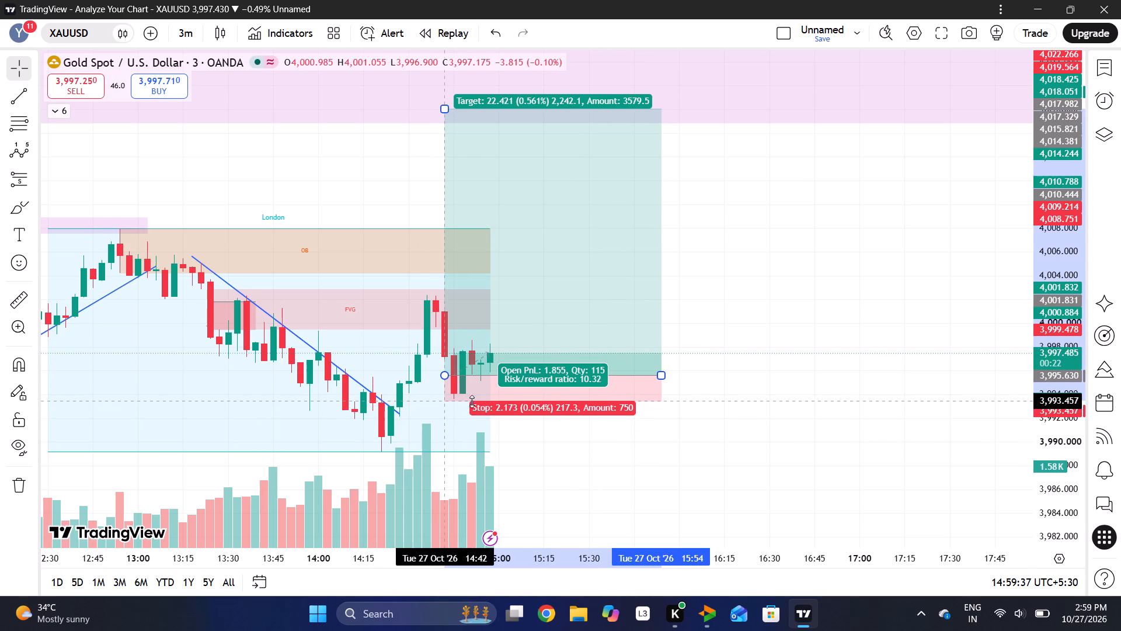
left_click_drag(472, 401, 475, 404)
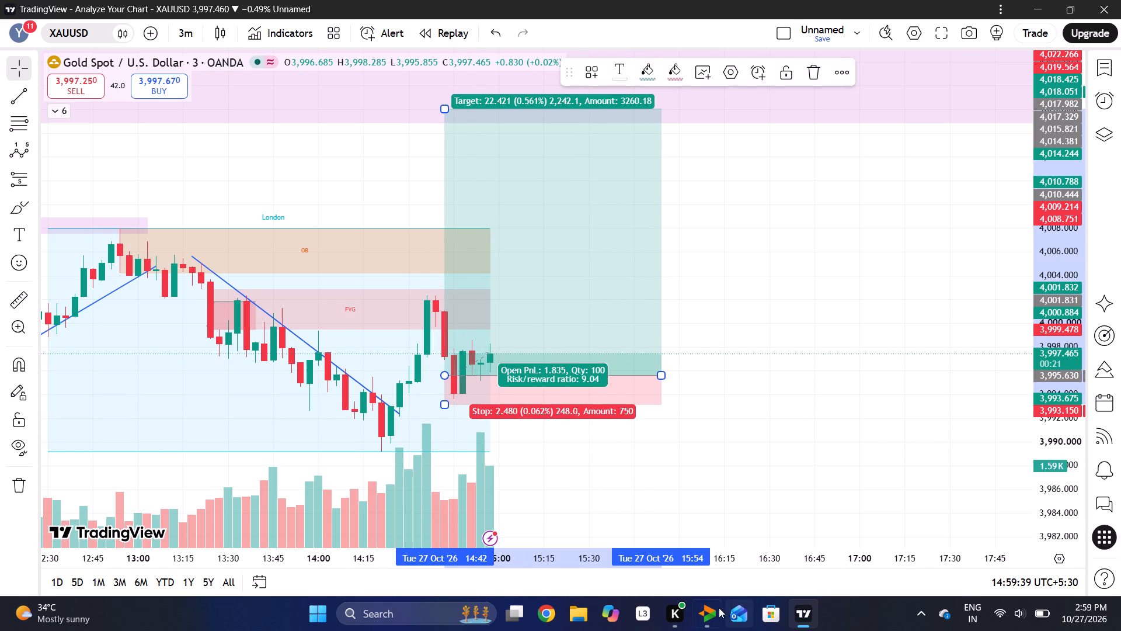
left_click(711, 613)
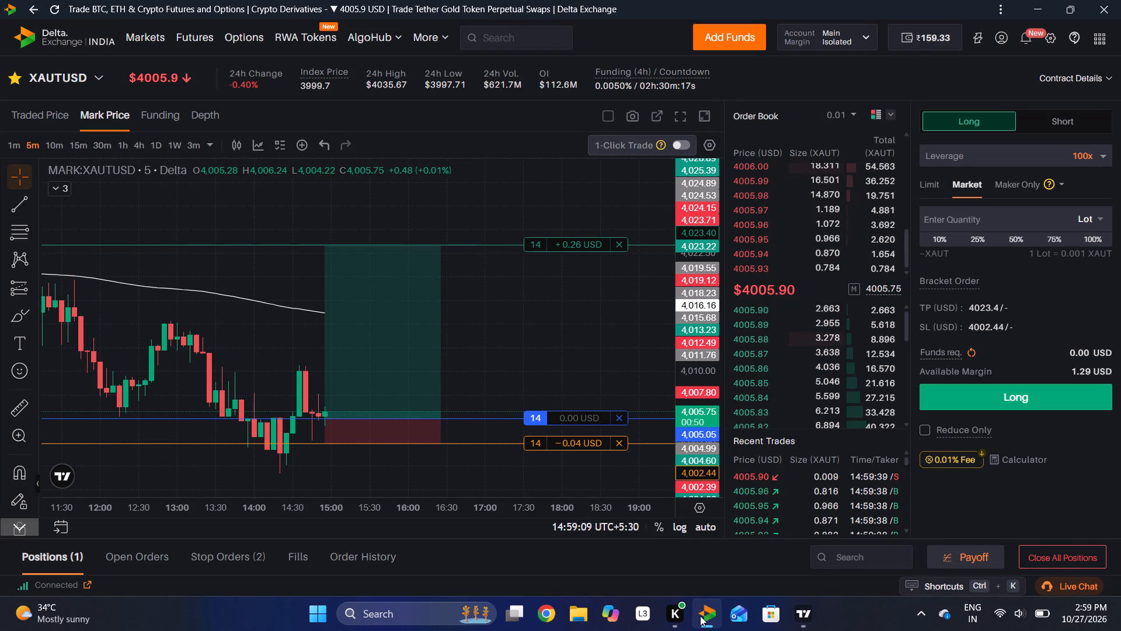
left_click(799, 622)
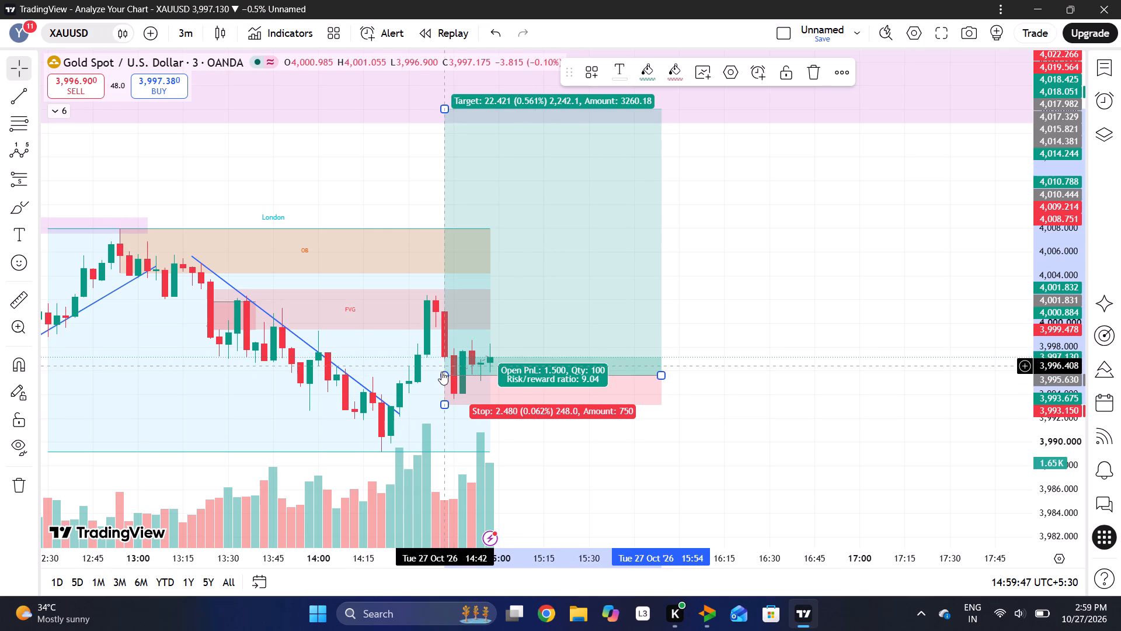
left_click_drag(441, 372, 443, 353)
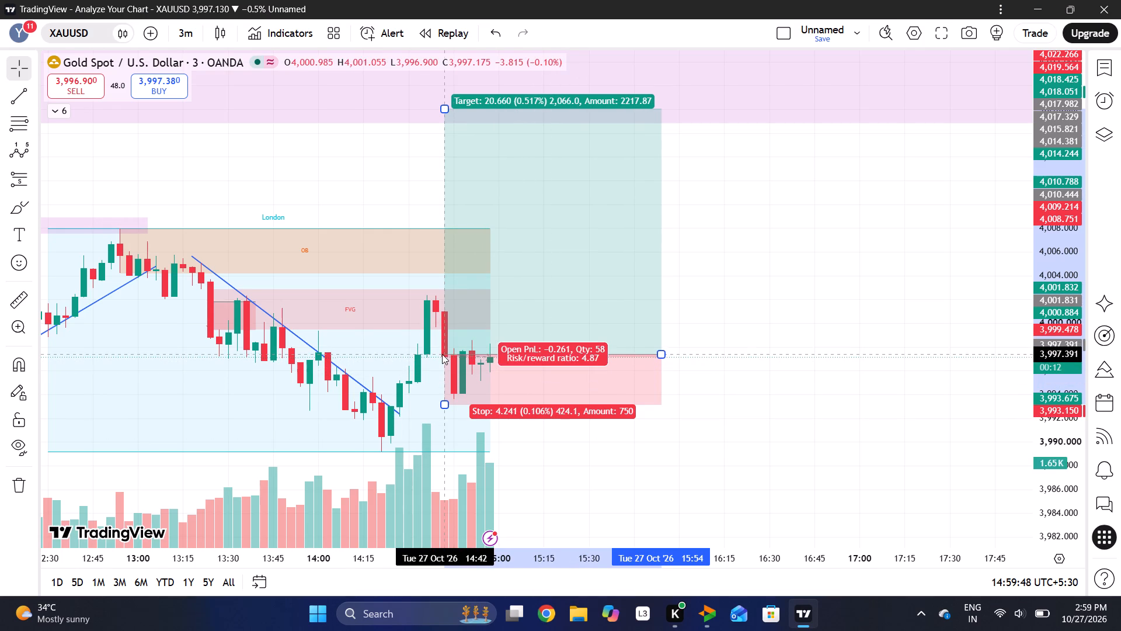
left_click(719, 333)
left_click_drag(719, 333, 713, 367)
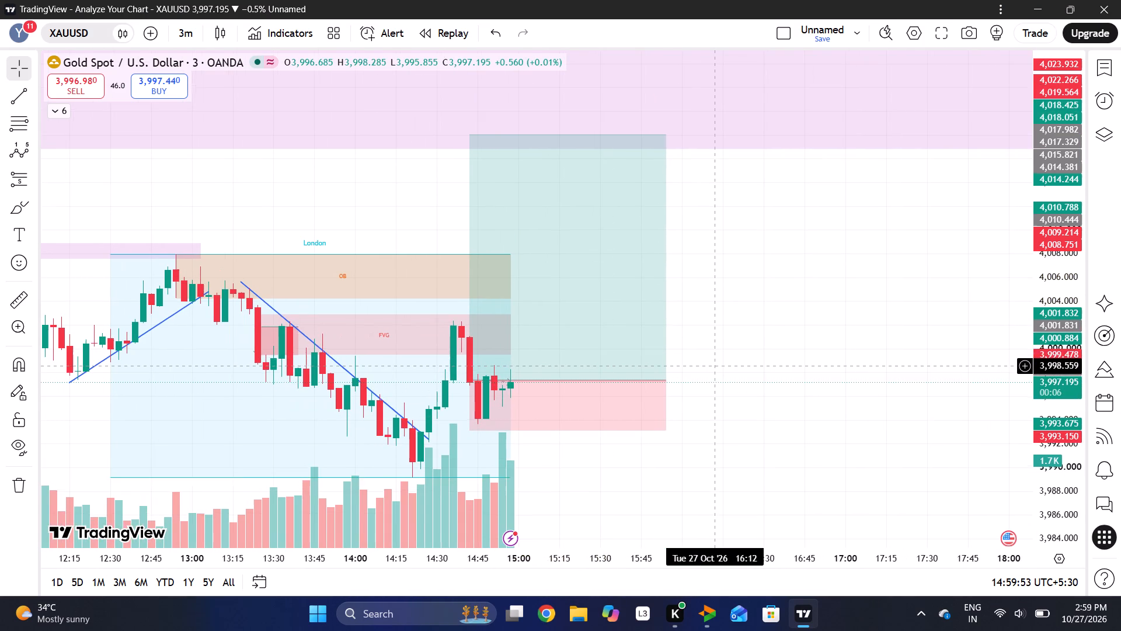
left_click_drag(1044, 241, 1043, 245)
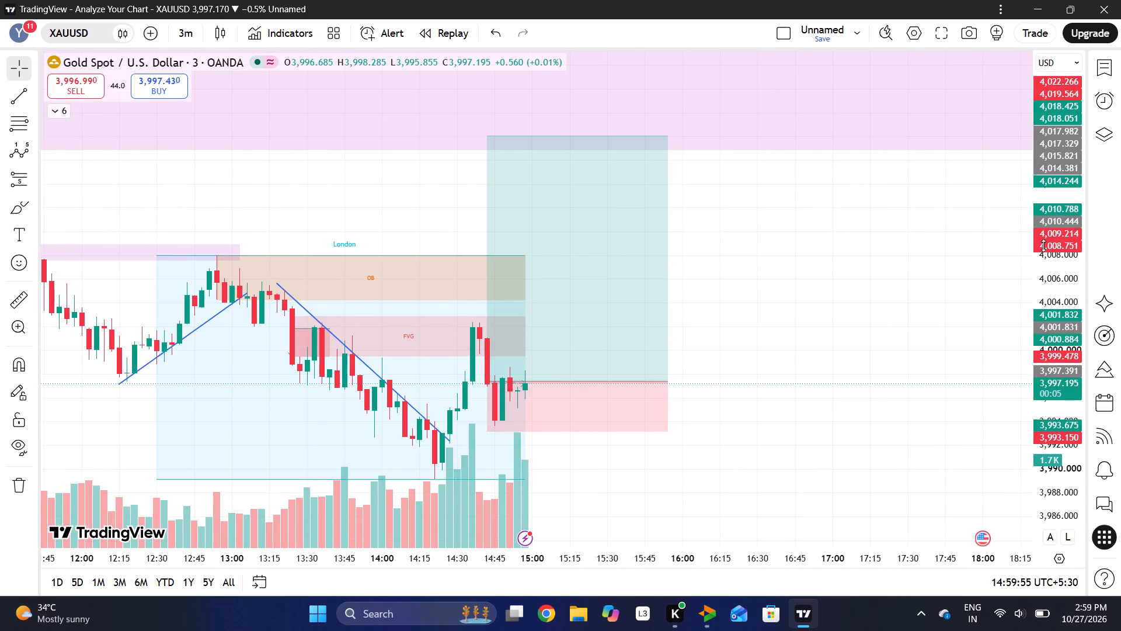
left_click_drag(1043, 245, 1036, 283)
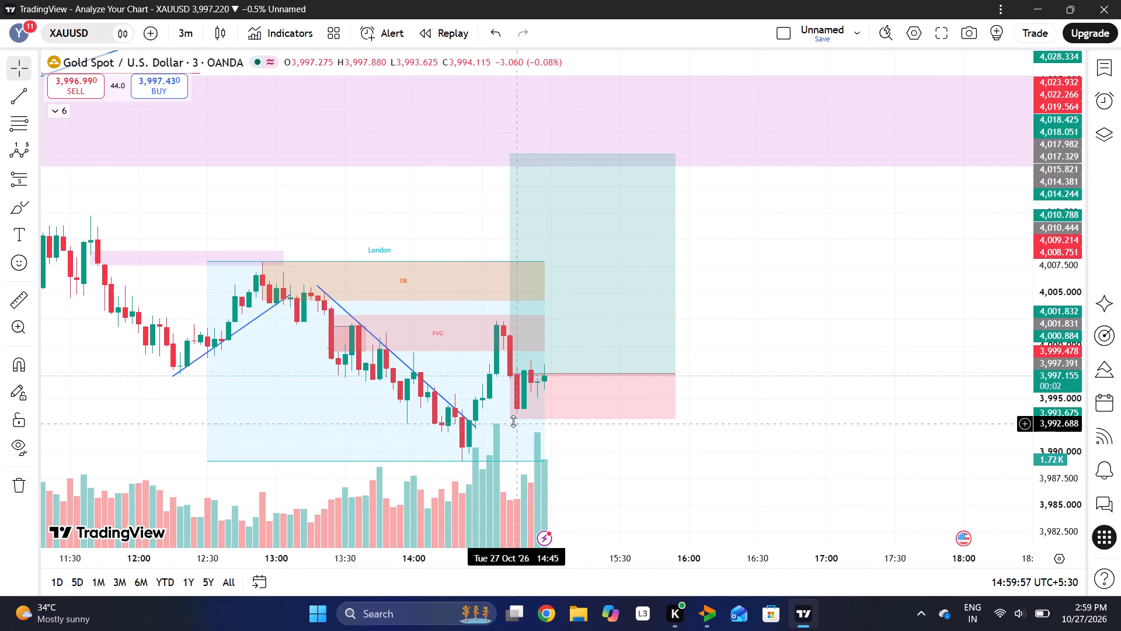
left_click(510, 417)
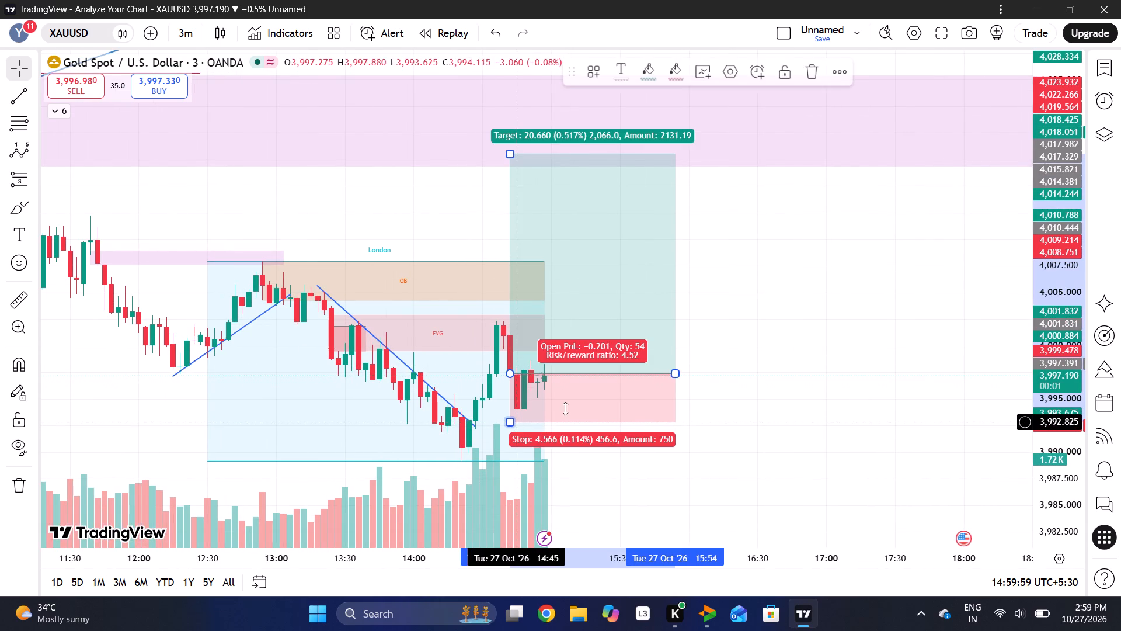
left_click(795, 408)
Examine the 3-minute XAUUSD price action and volume from the London range back to the morning Asian session.
left_click_drag(795, 408, 737, 412)
left_click_drag(867, 358, 758, 372)
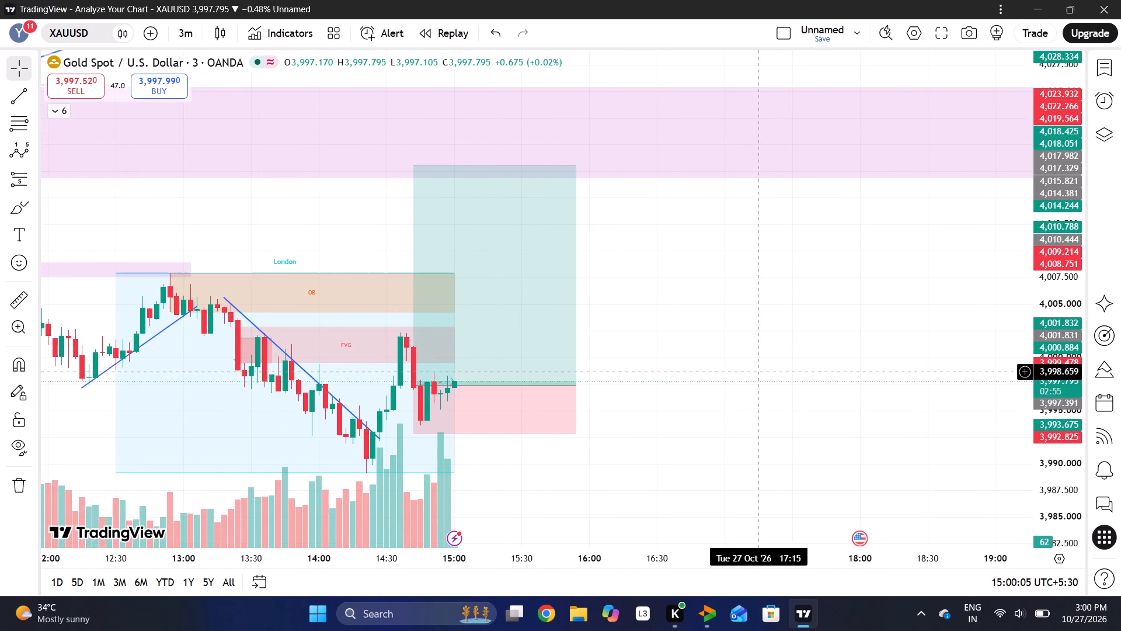
left_click_drag(617, 410, 727, 417)
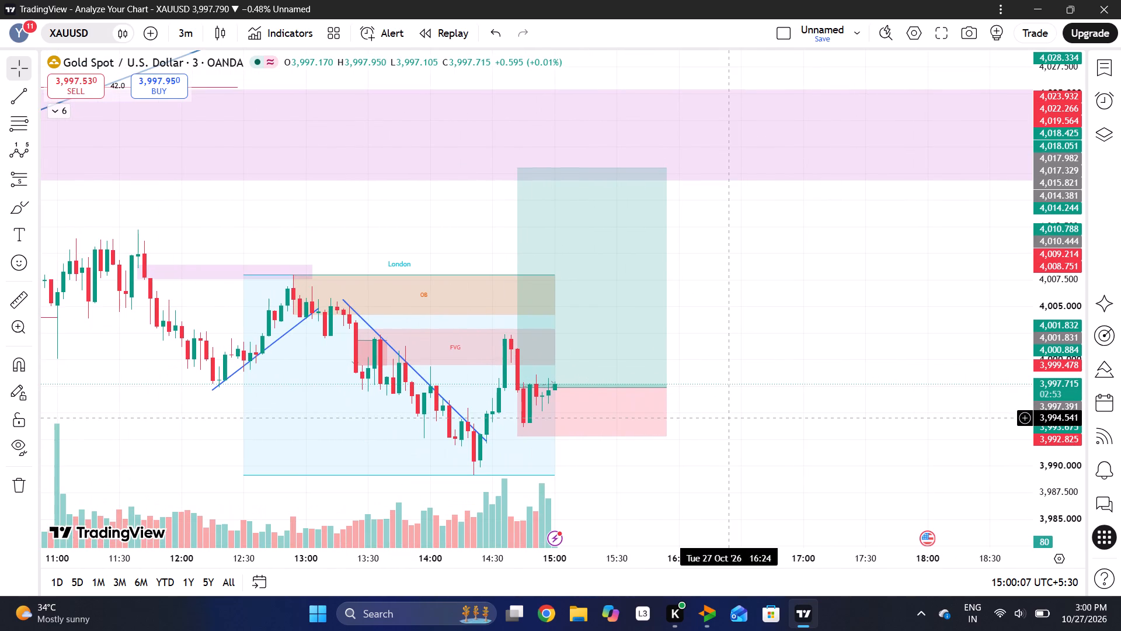
left_click_drag(346, 441, 485, 427)
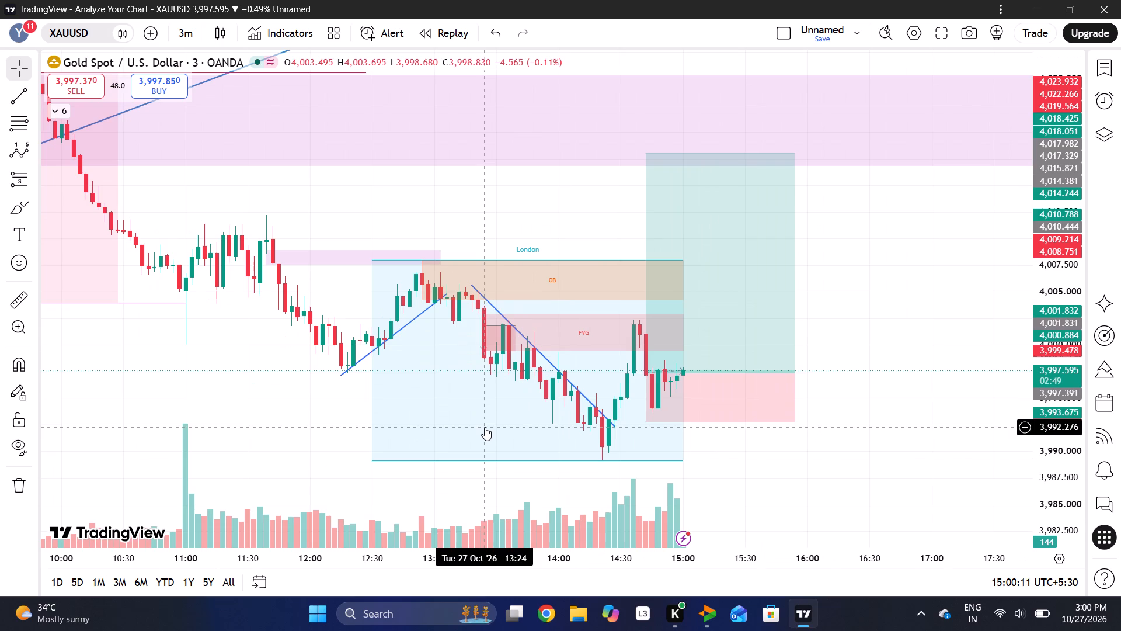
left_click_drag(506, 422, 659, 422)
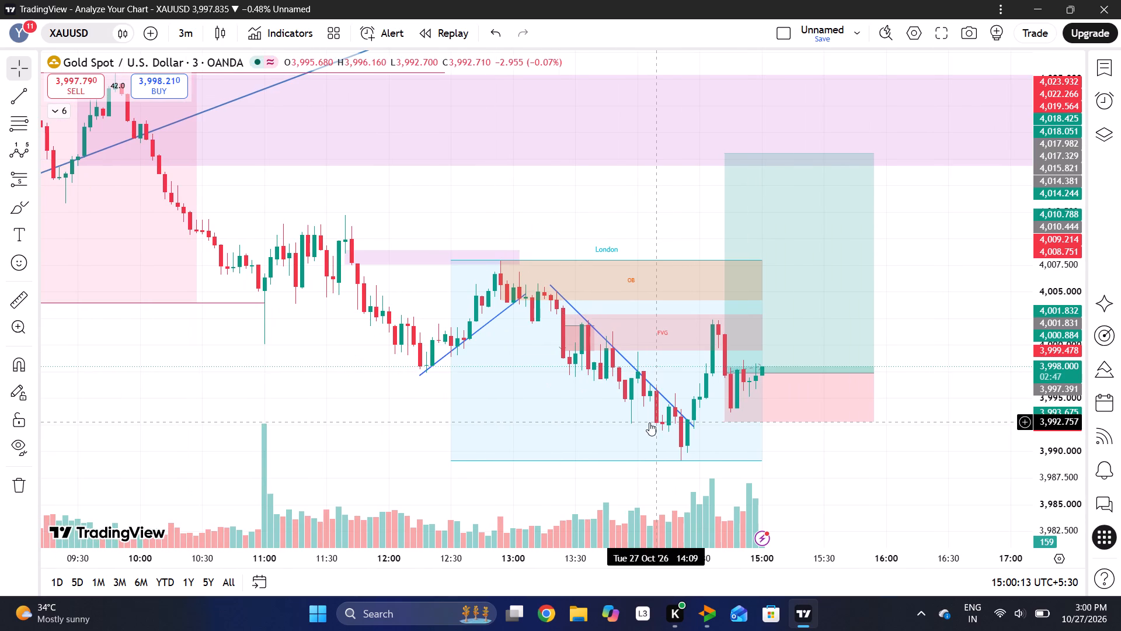
left_click_drag(434, 459, 480, 457)
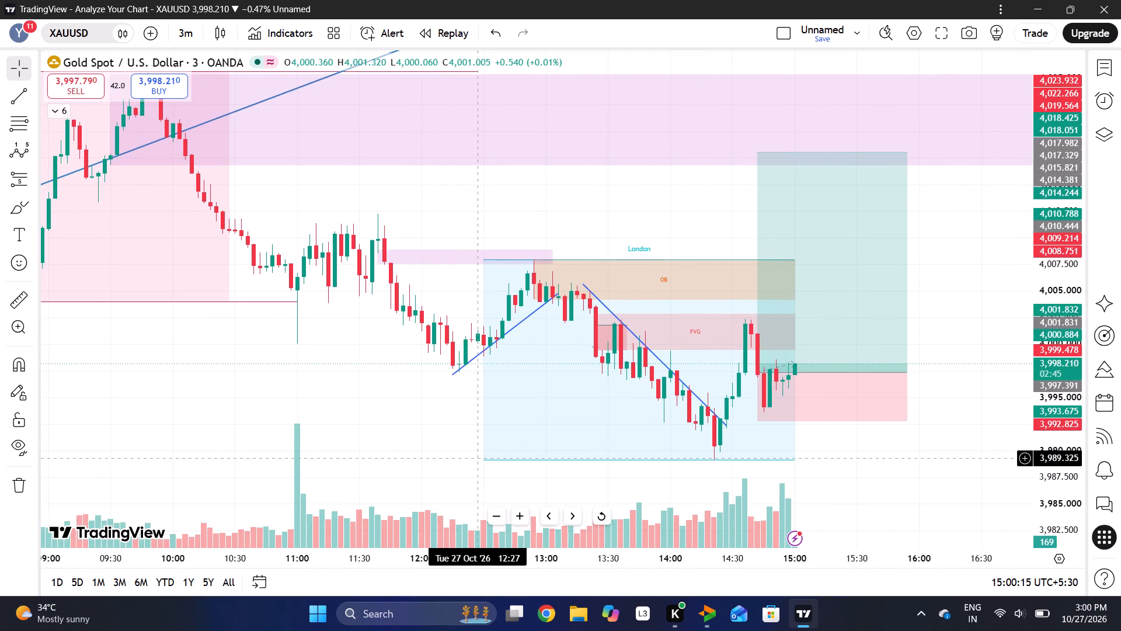
left_click_drag(480, 457, 511, 457)
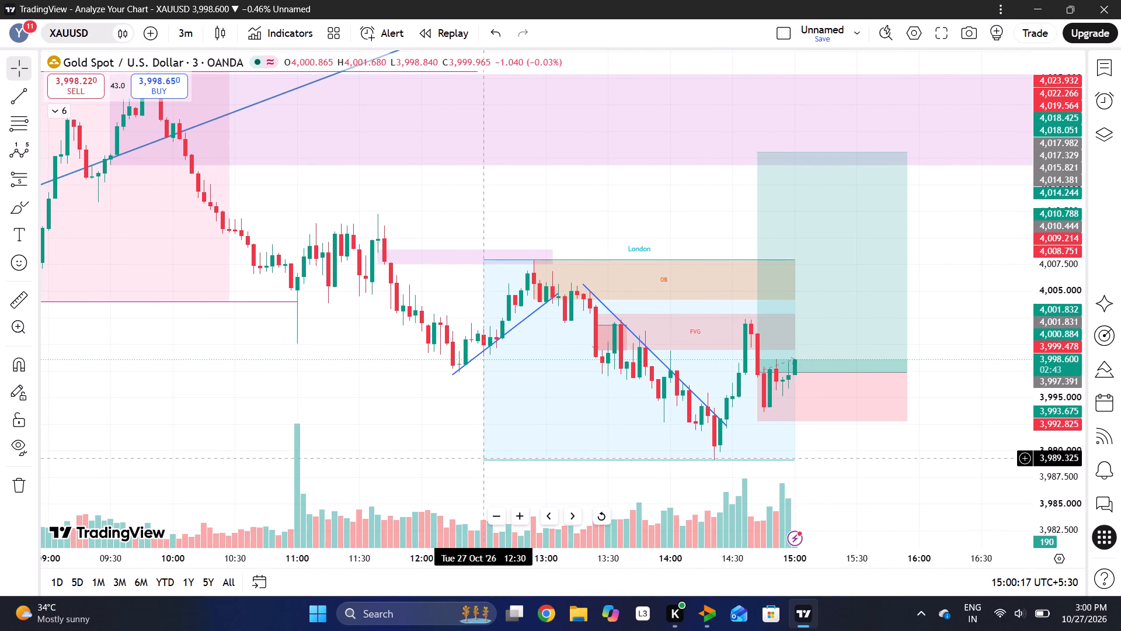
left_click_drag(511, 457, 698, 445)
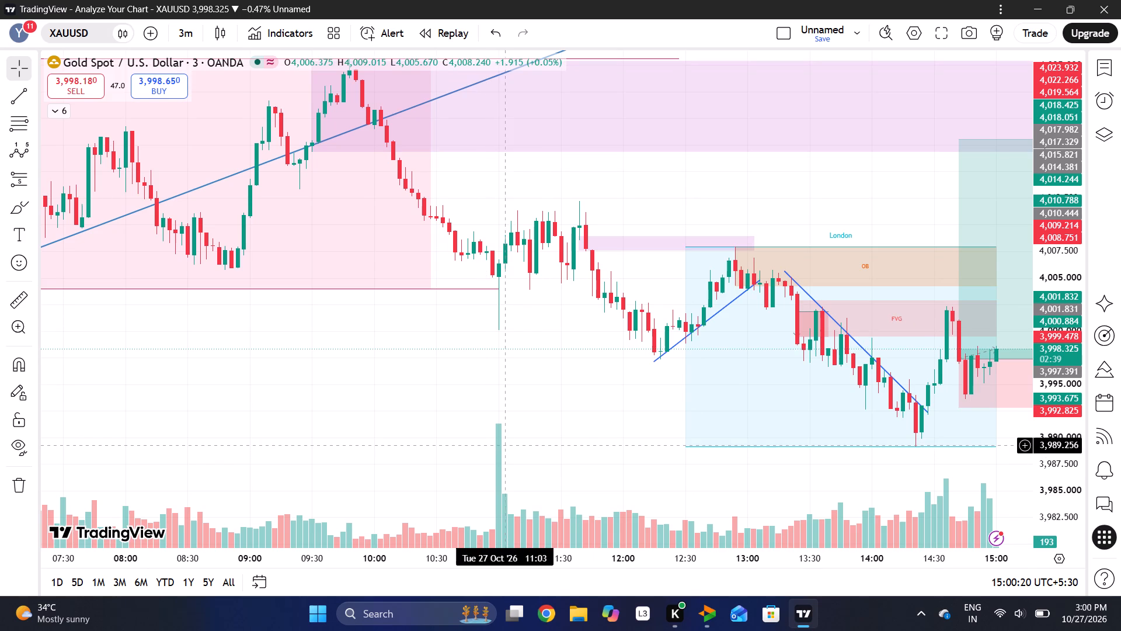
left_click_drag(530, 446, 617, 454)
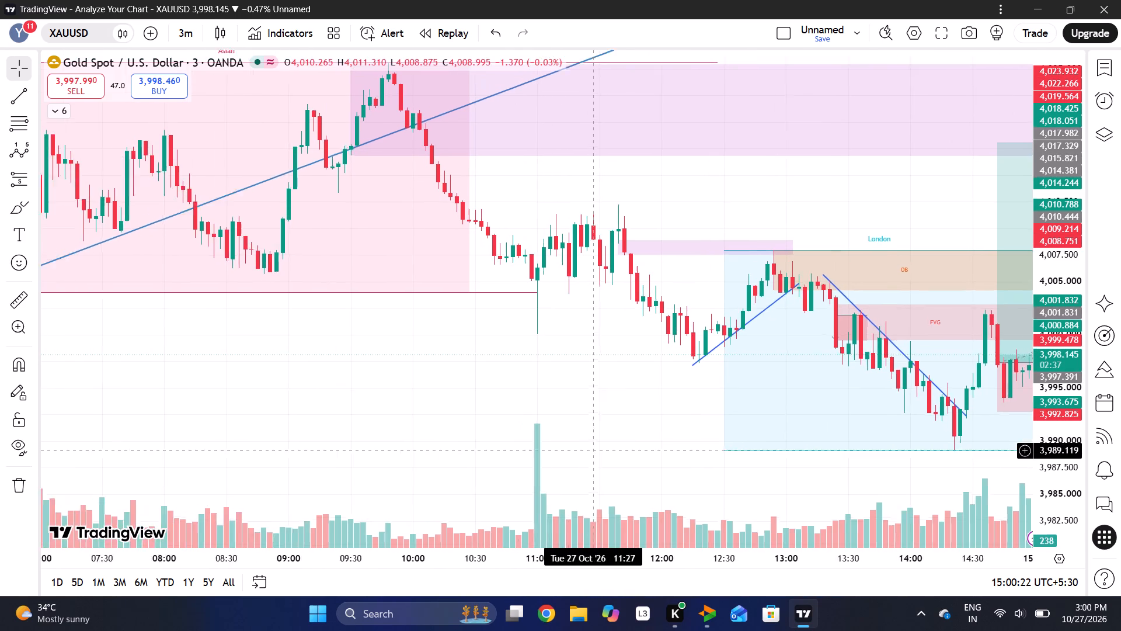
left_click_drag(617, 454, 644, 461)
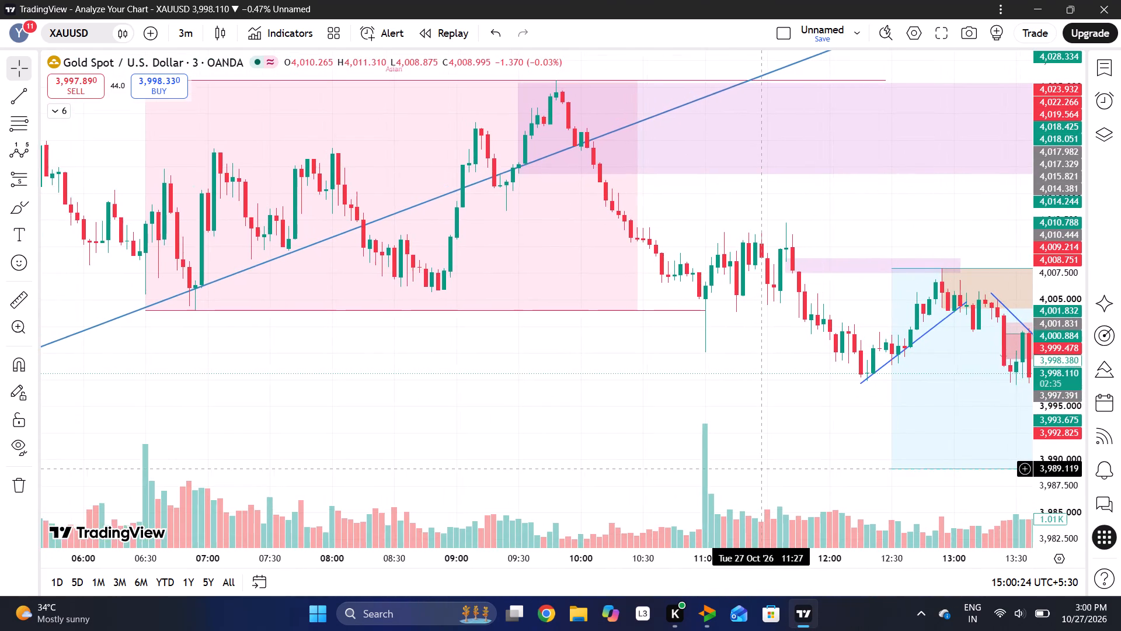
Examine the latest 3-minute XAUUSD candles around the long position's entry, the FVG, the order block and the London range.
left_click_drag(644, 461, 399, 428)
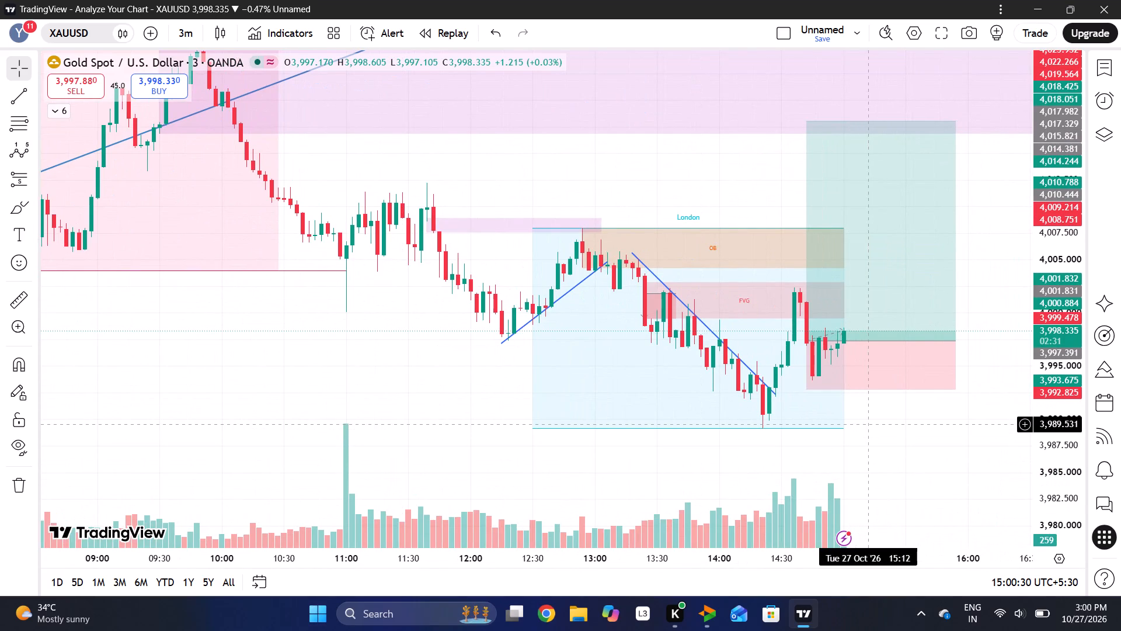
left_click_drag(861, 427, 790, 427)
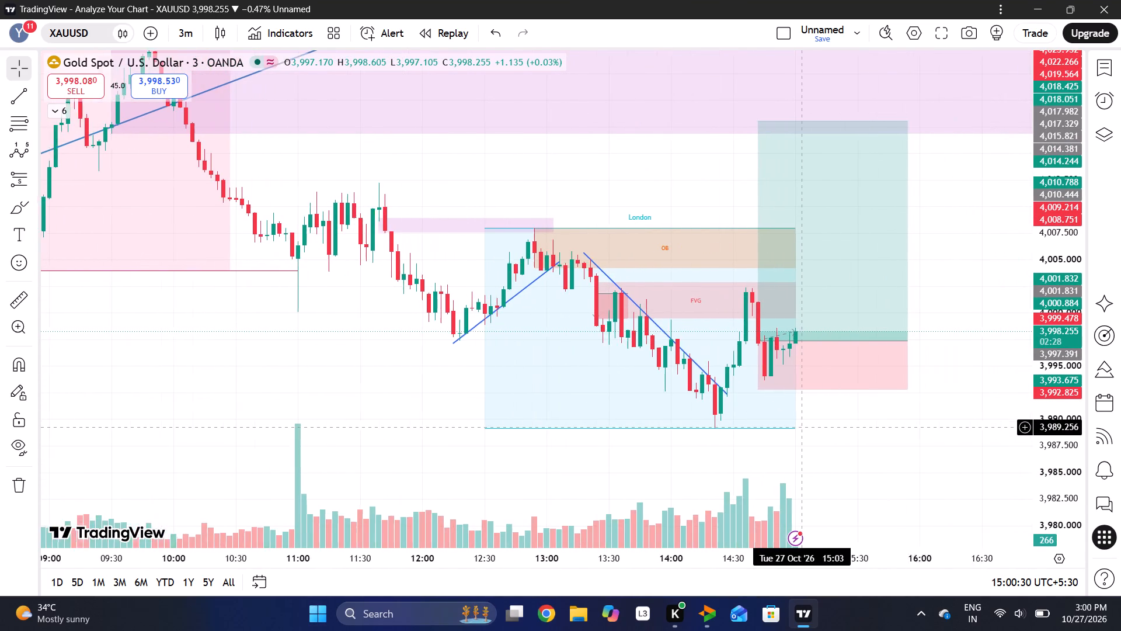
left_click_drag(790, 427, 727, 427)
left_click_drag(881, 422, 734, 416)
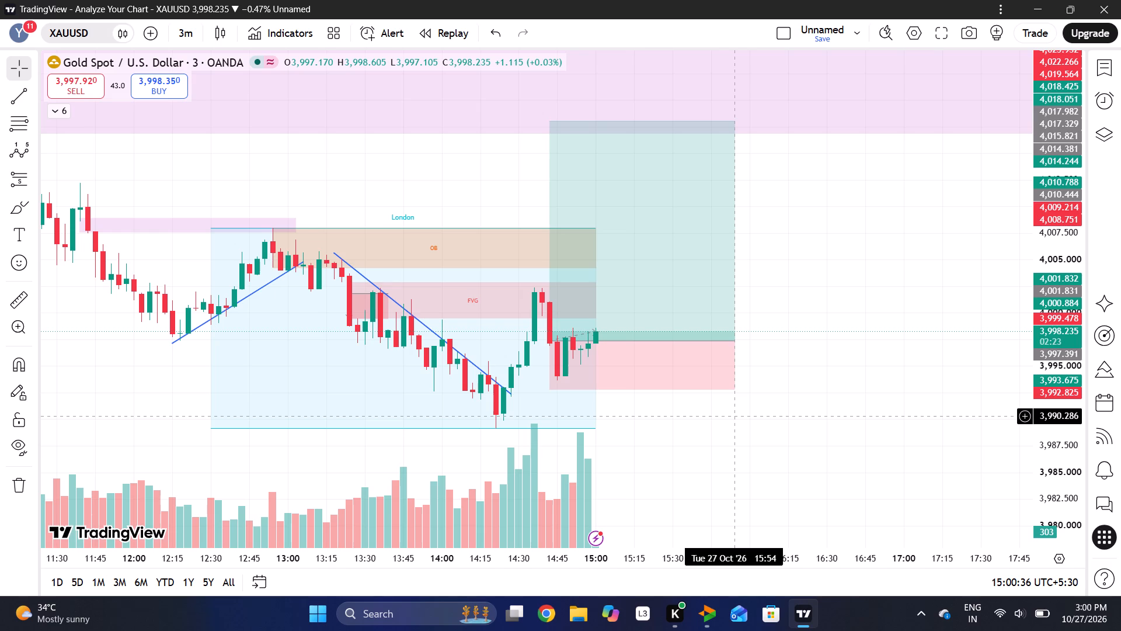
left_click_drag(1038, 402, 1039, 397)
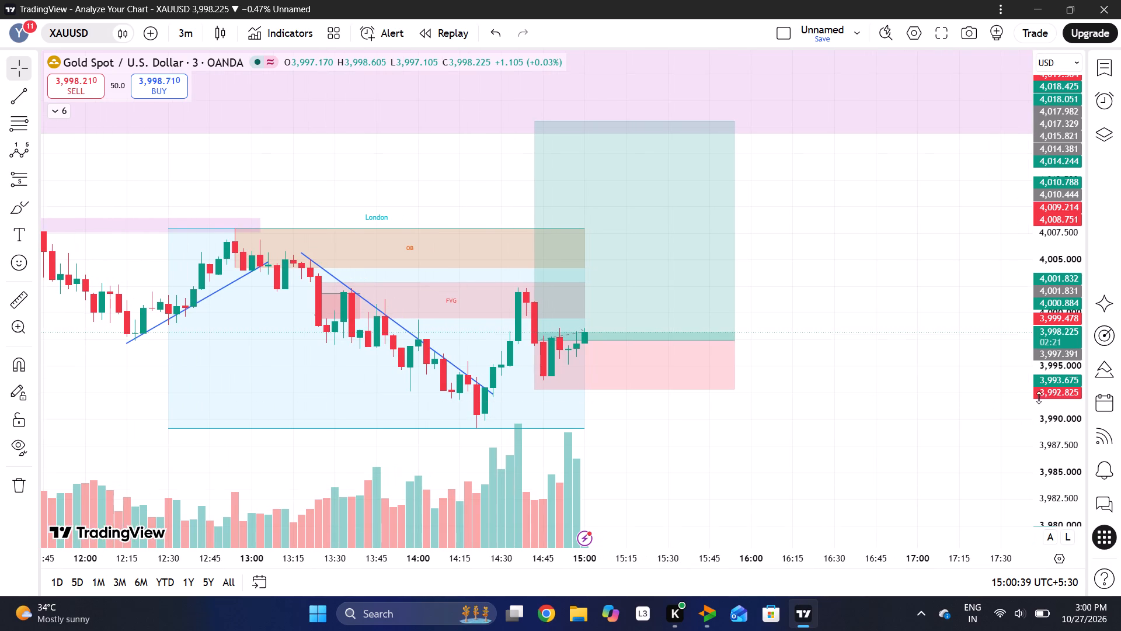
left_click_drag(1039, 397, 1046, 341)
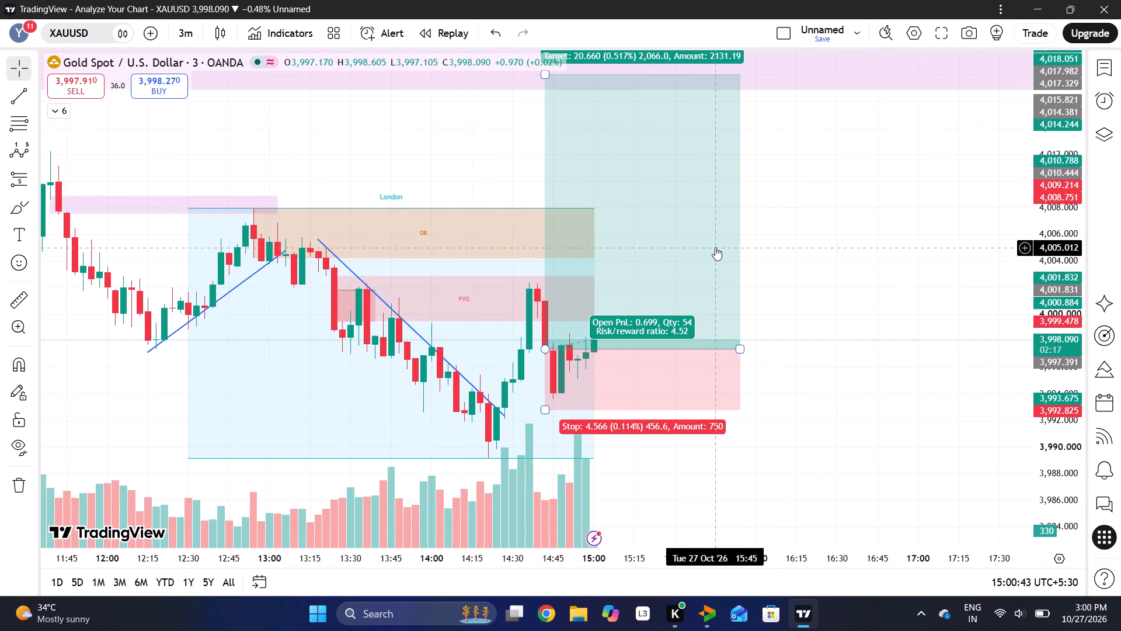
left_click_drag(809, 314, 862, 318)
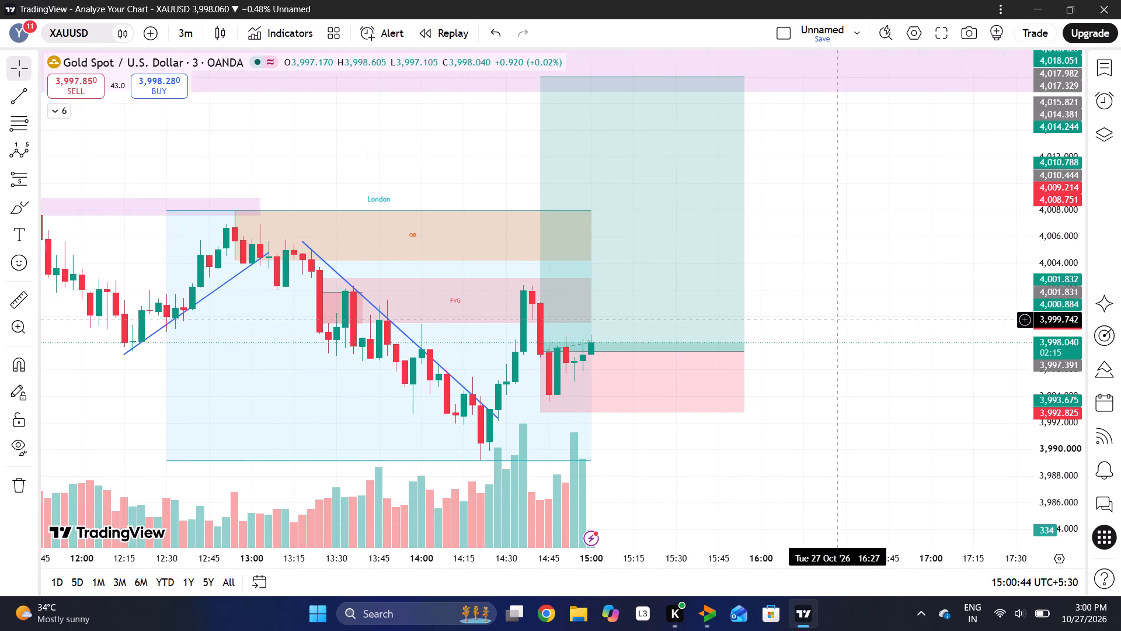
left_click_drag(862, 318, 865, 317)
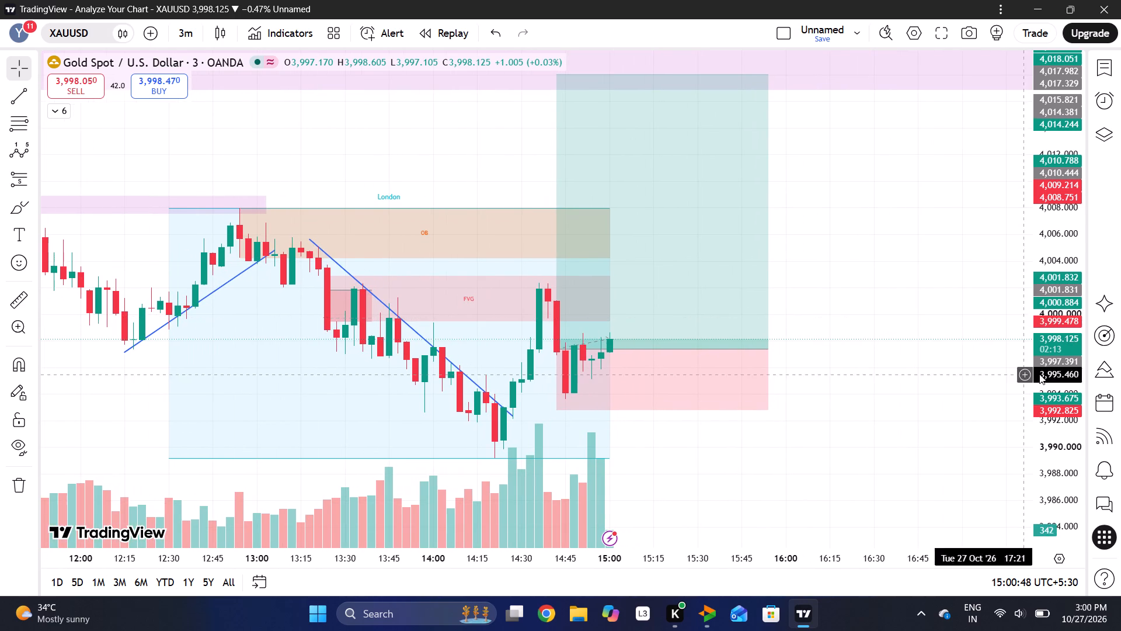
left_click_drag(1045, 373, 1026, 310)
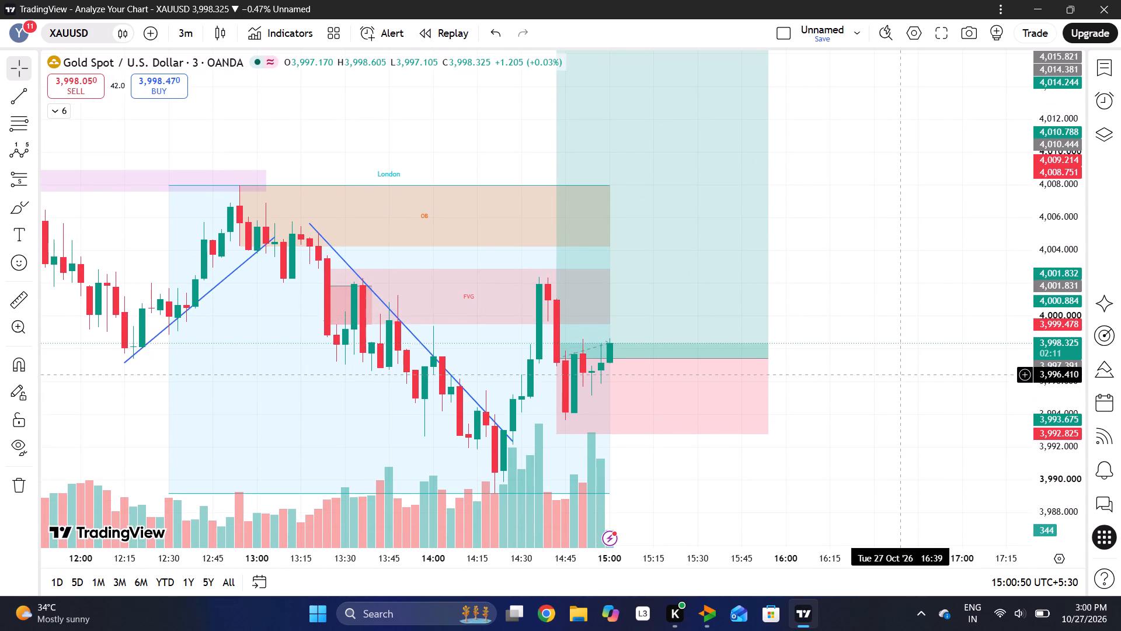
left_click_drag(1059, 328, 1066, 386)
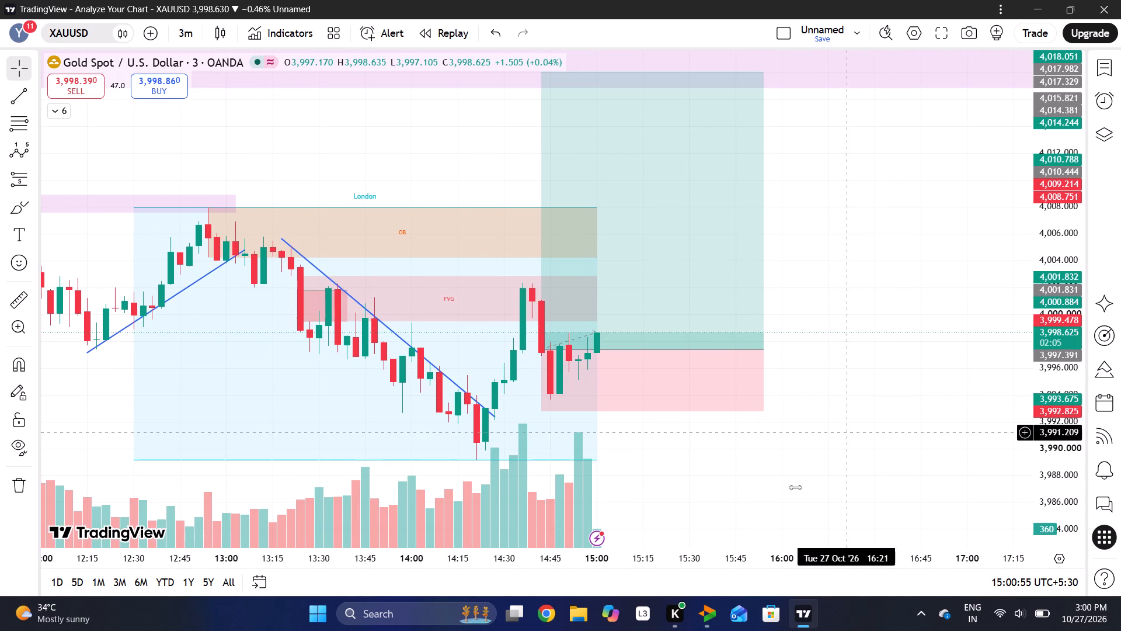
Switch to Delta Exchange to check the open XAUTUSD long on the 5-minute chart, and return to TradingView.
left_click(701, 615)
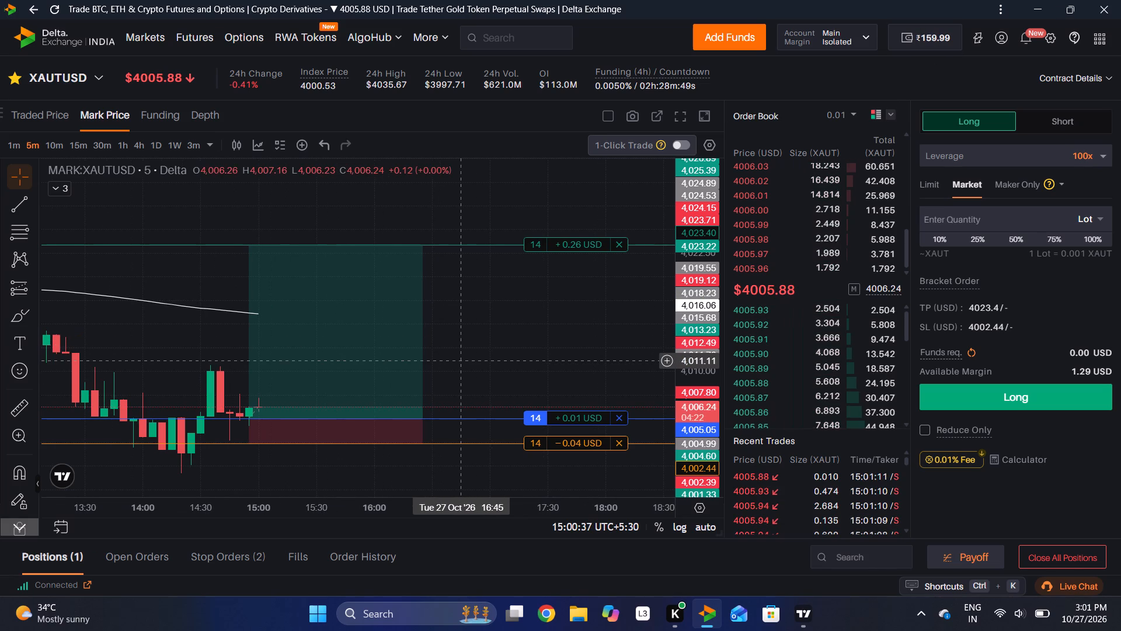
left_click_drag(465, 361, 569, 306)
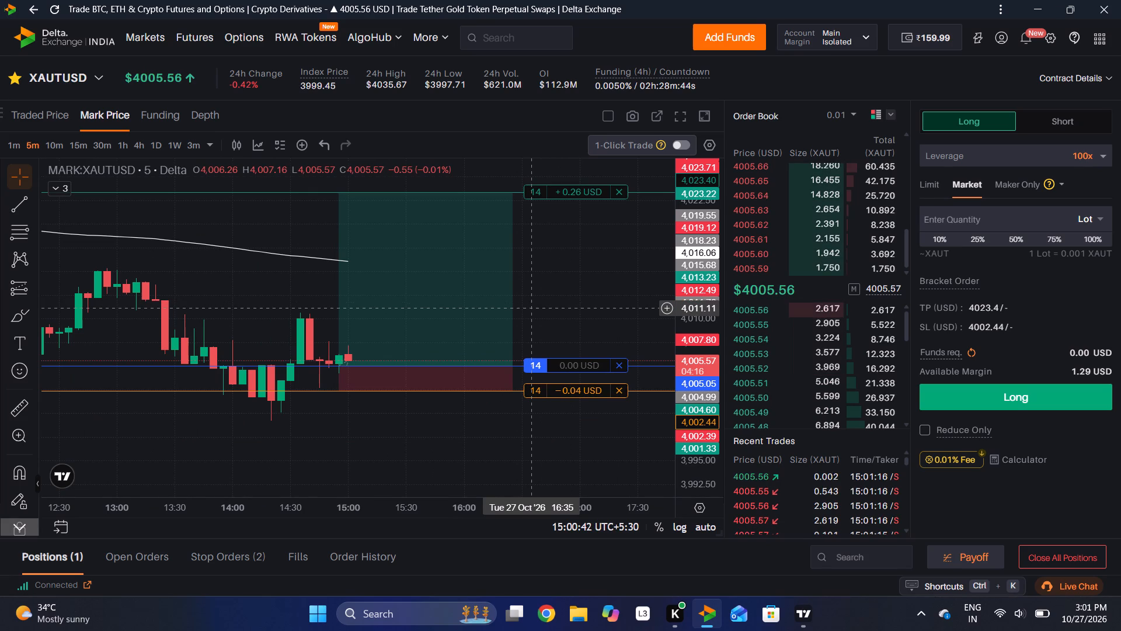
left_click(799, 629)
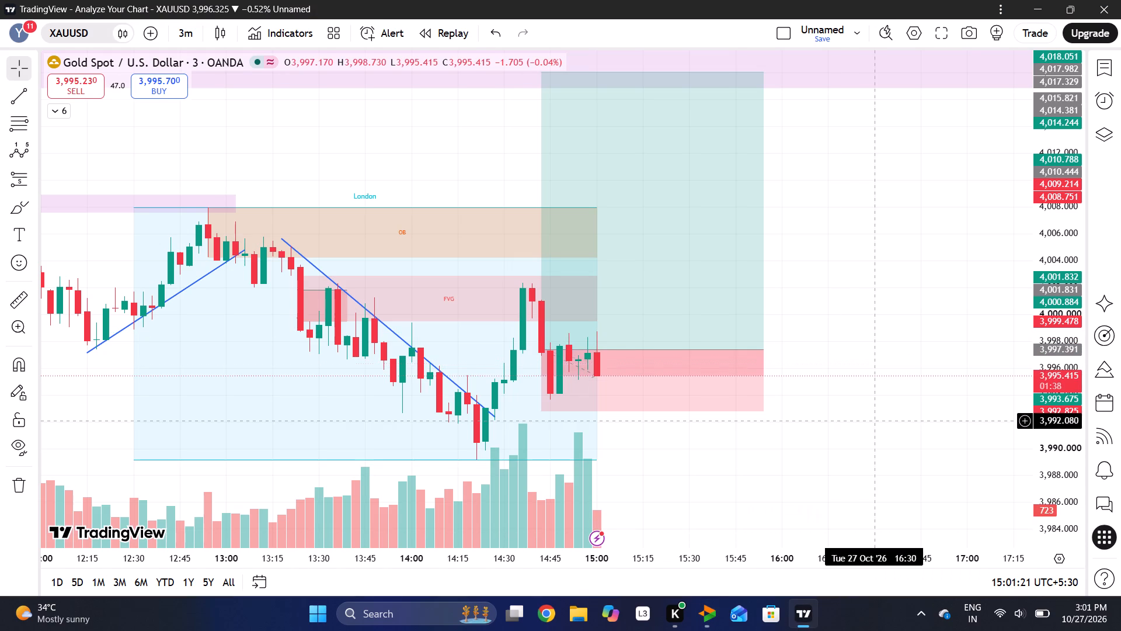
Examine the 3-minute XAUUSD candles around the long position, its target zone, the FVG, the order block and the London range.
left_click_drag(879, 420, 827, 377)
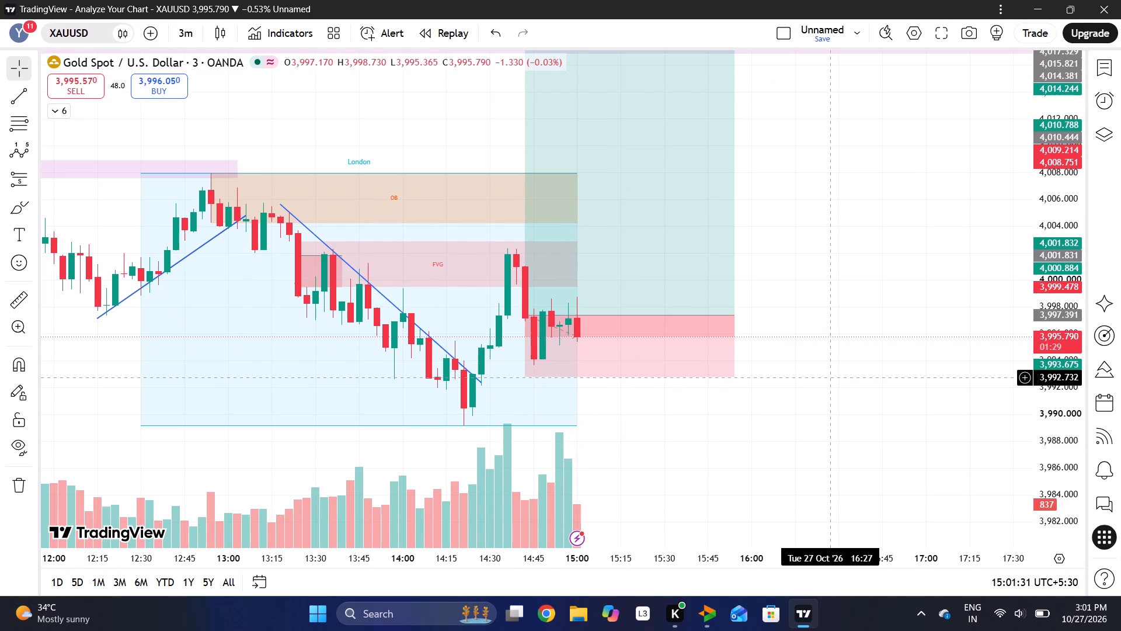
scroll(827, 377, "right", 1)
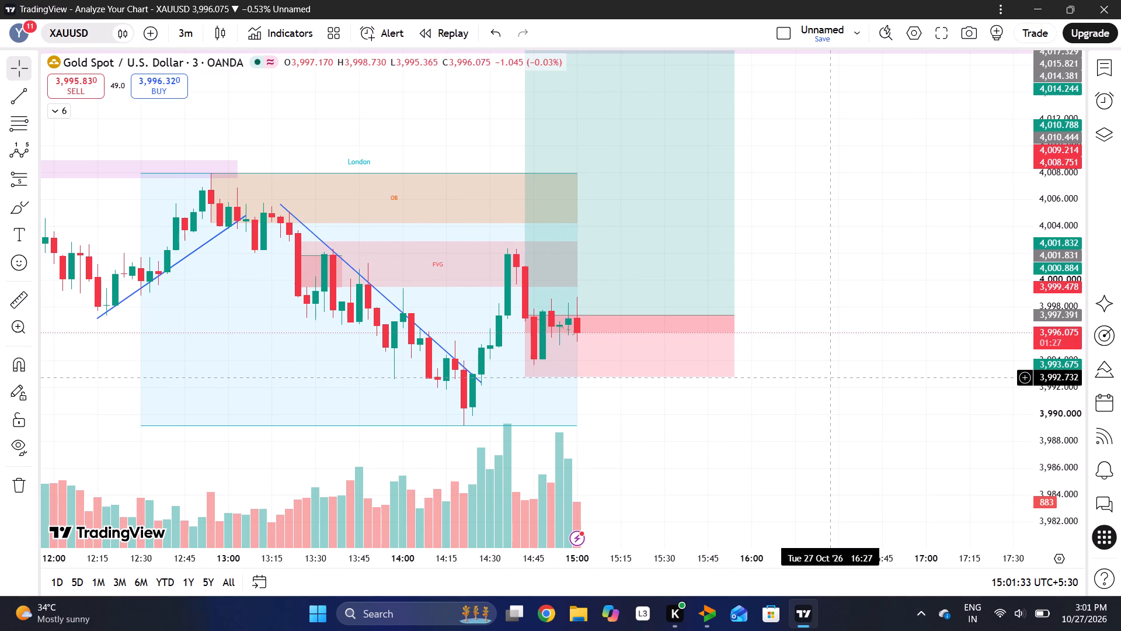
scroll(827, 377, "right", 1)
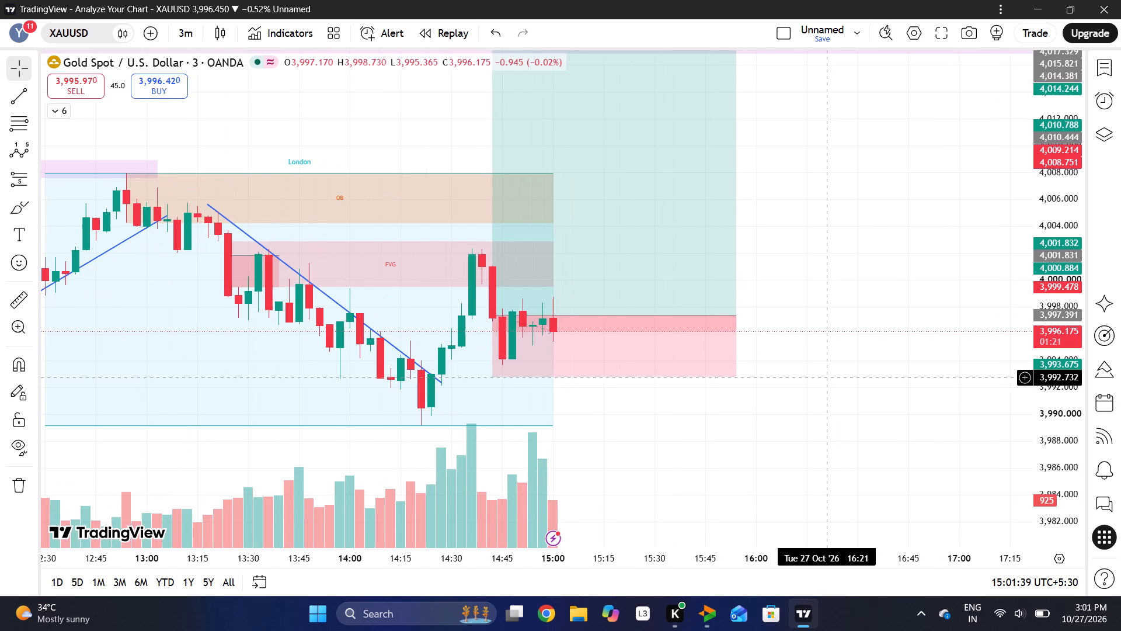
scroll(827, 377, "up", 1)
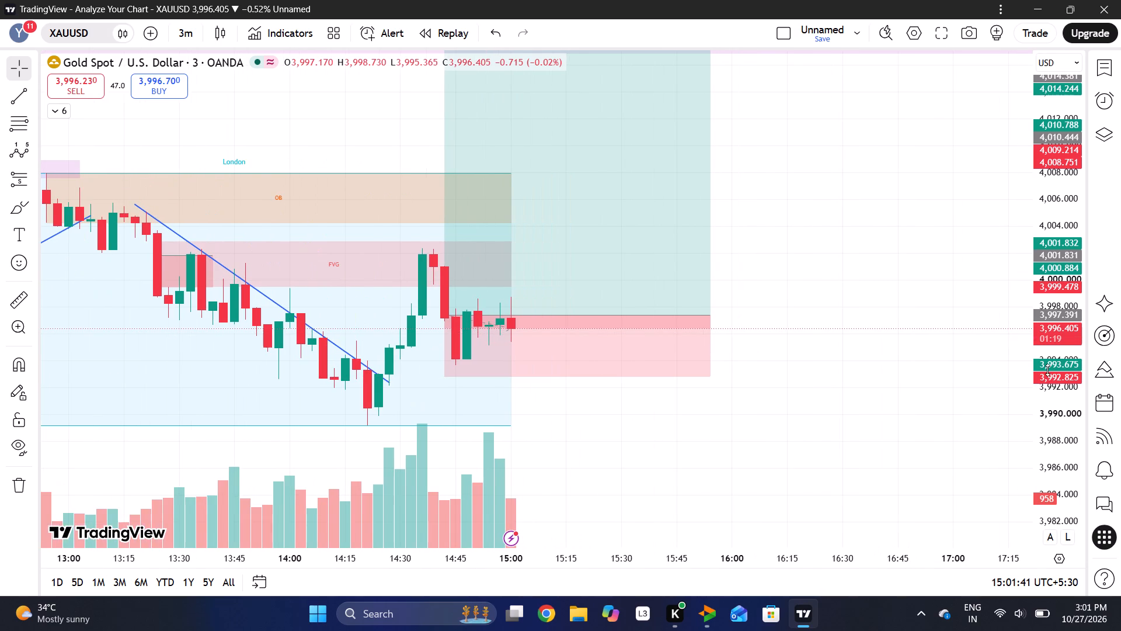
left_click_drag(1049, 371, 1047, 296)
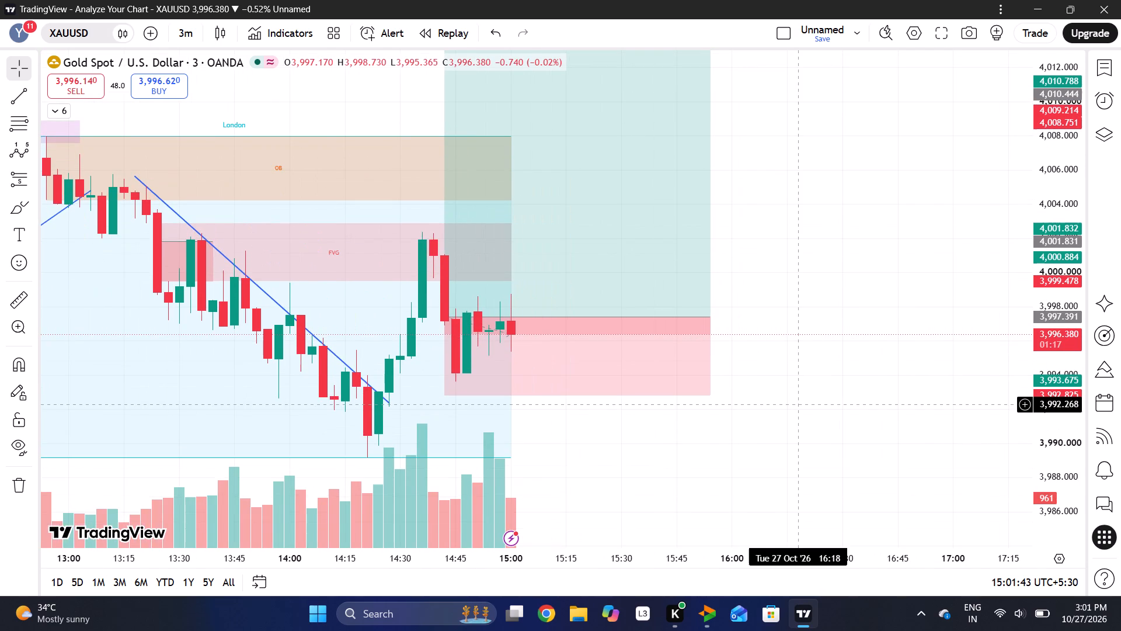
left_click_drag(888, 257, 878, 314)
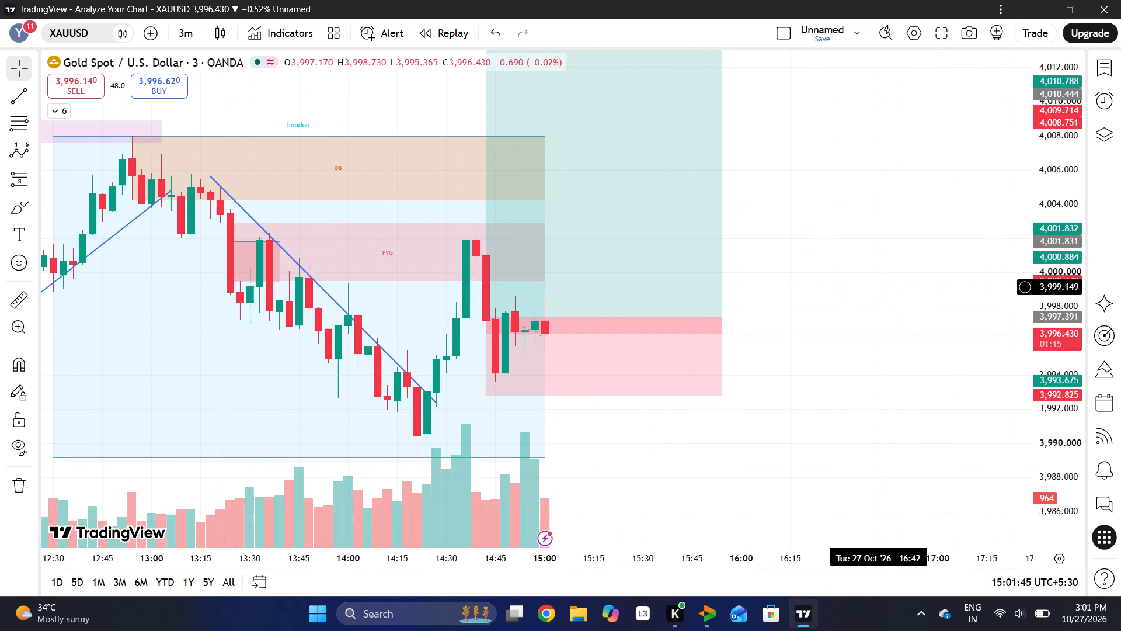
left_click_drag(878, 314, 852, 422)
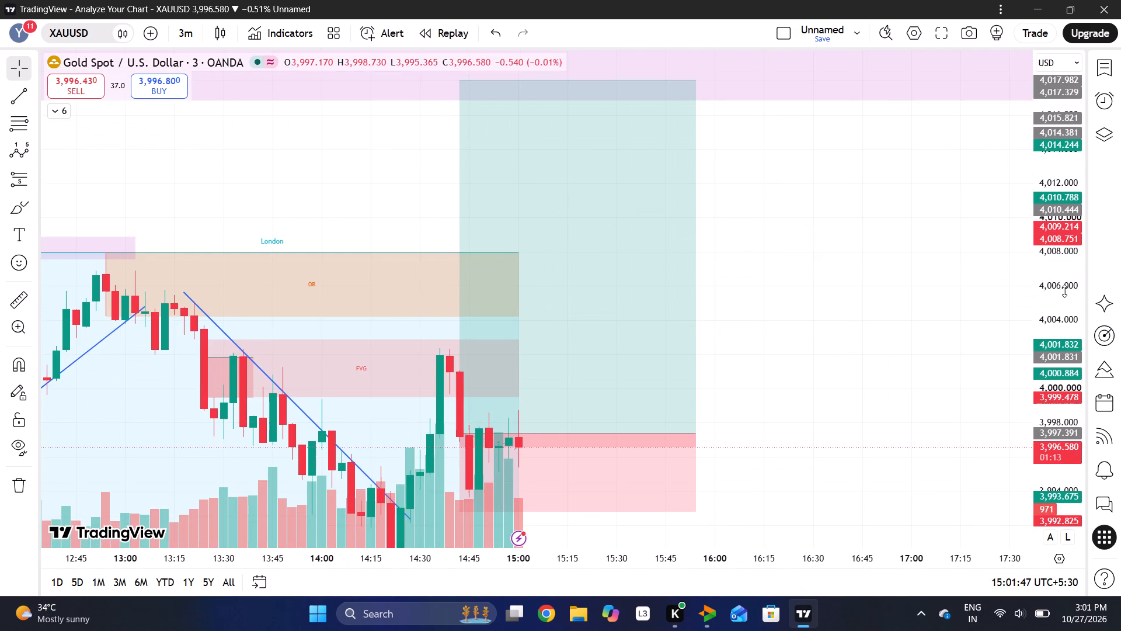
left_click_drag(1064, 291, 1064, 402)
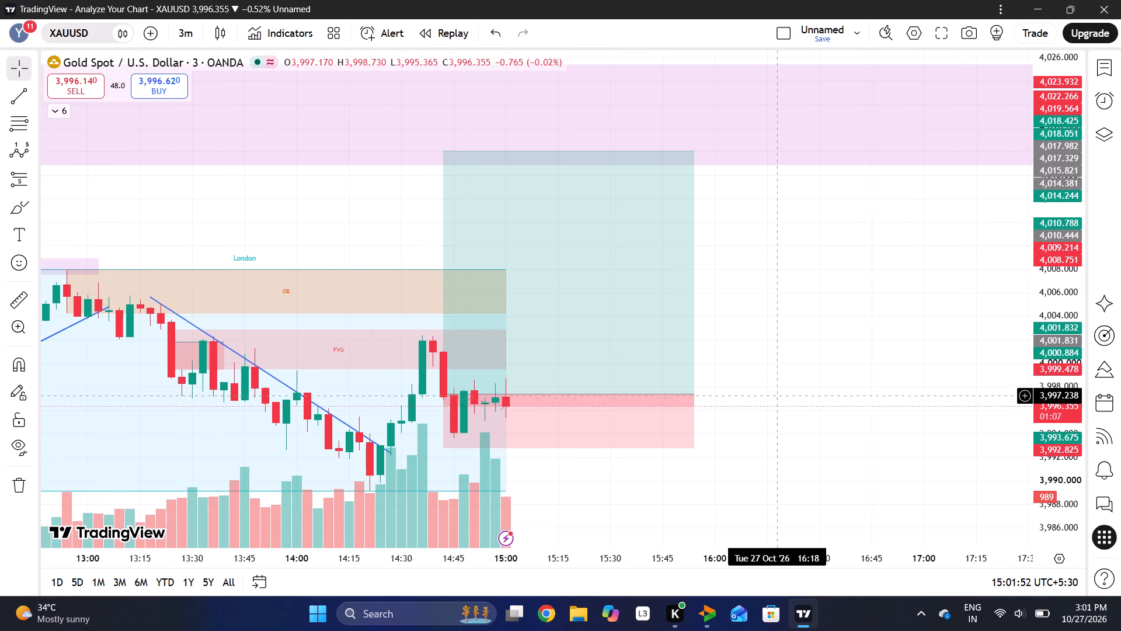
left_click_drag(752, 443, 800, 371)
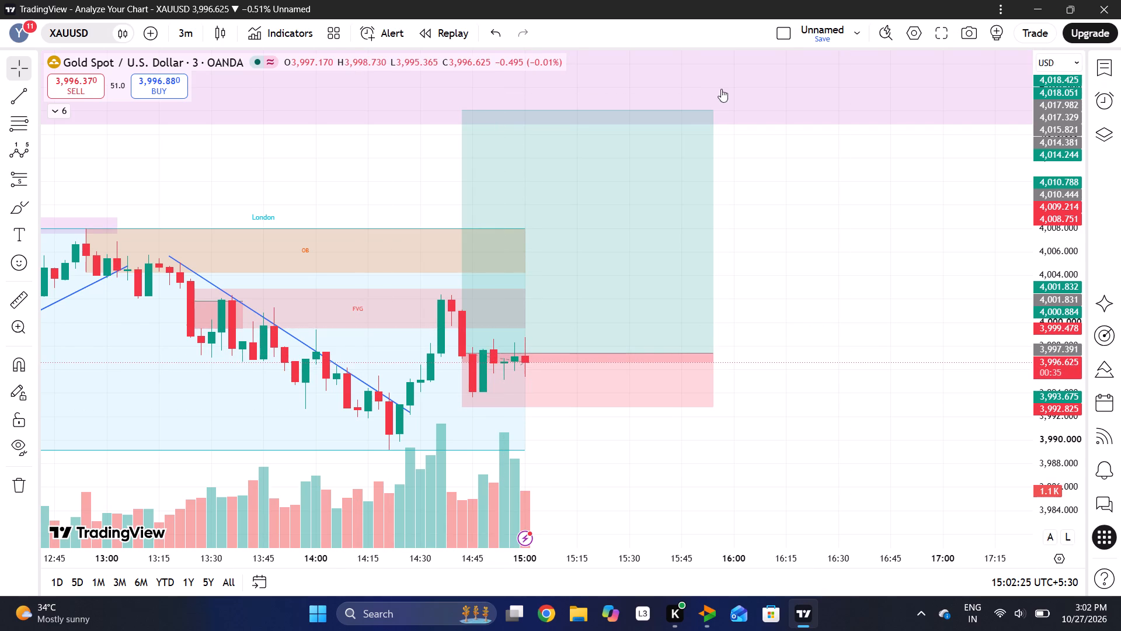
scroll(757, 296, "left", 1)
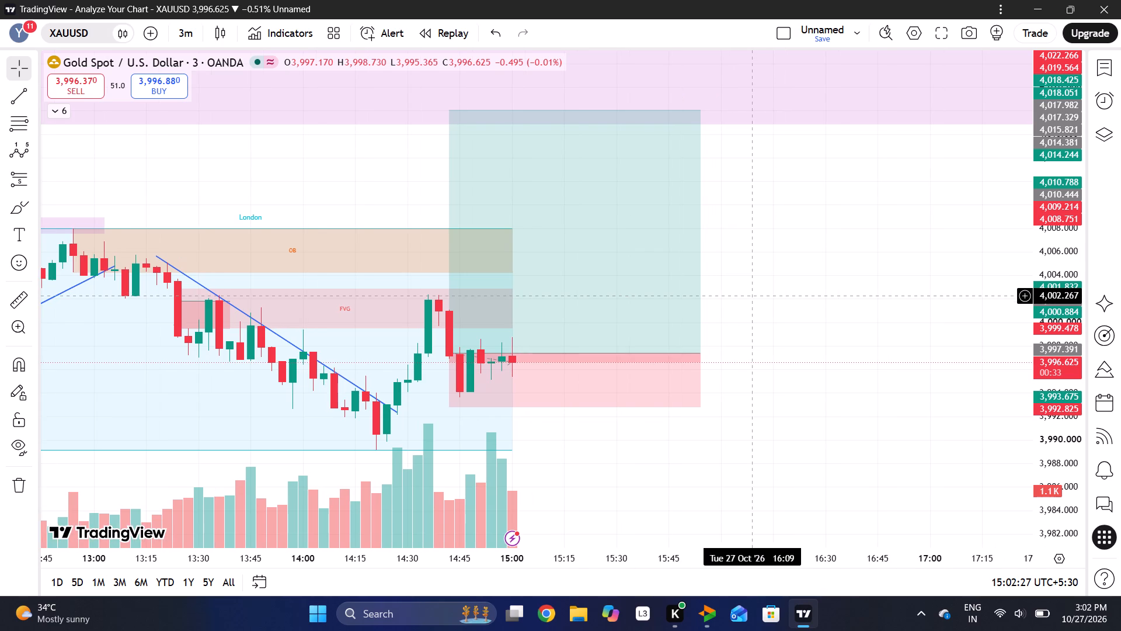
left_click_drag(1077, 391, 1102, 247)
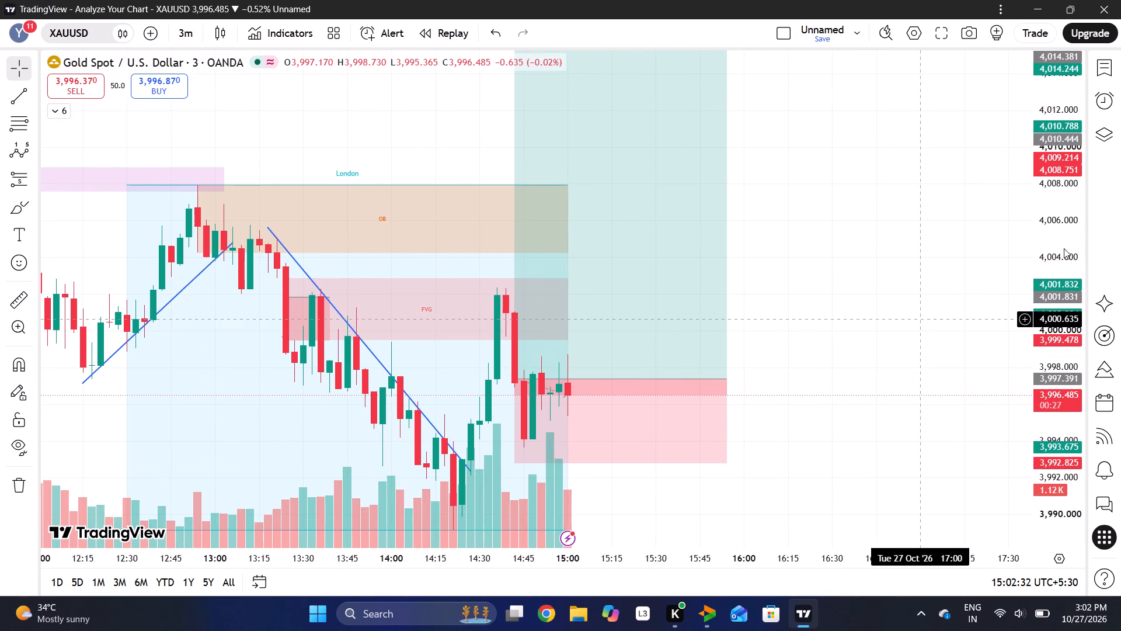
left_click_drag(1067, 204, 1050, 290)
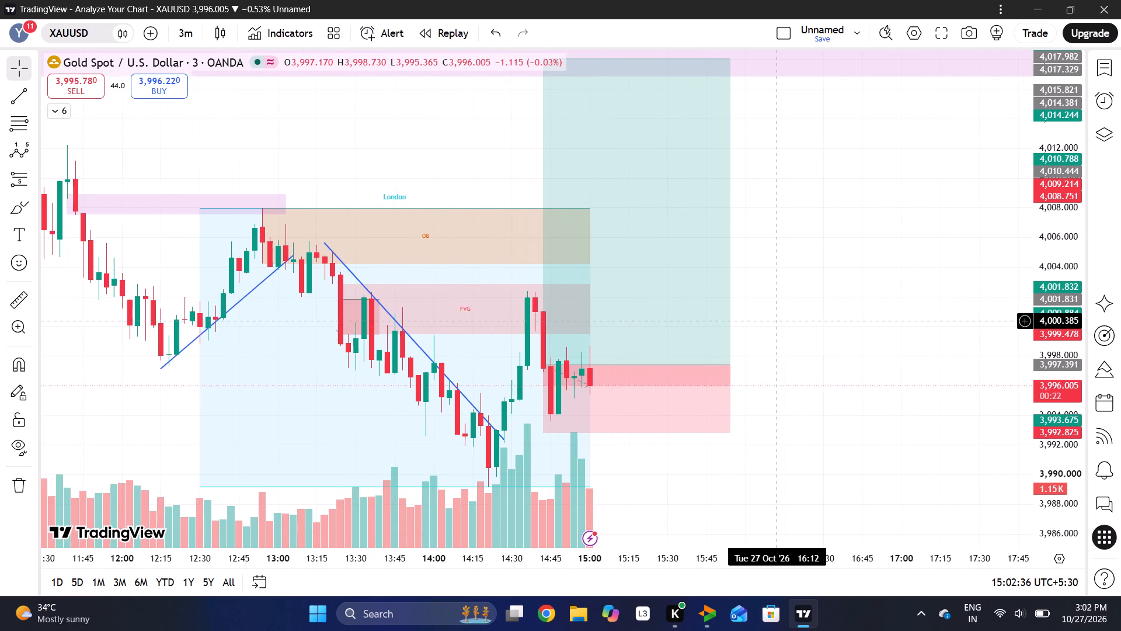
left_click_drag(1042, 230, 1045, 369)
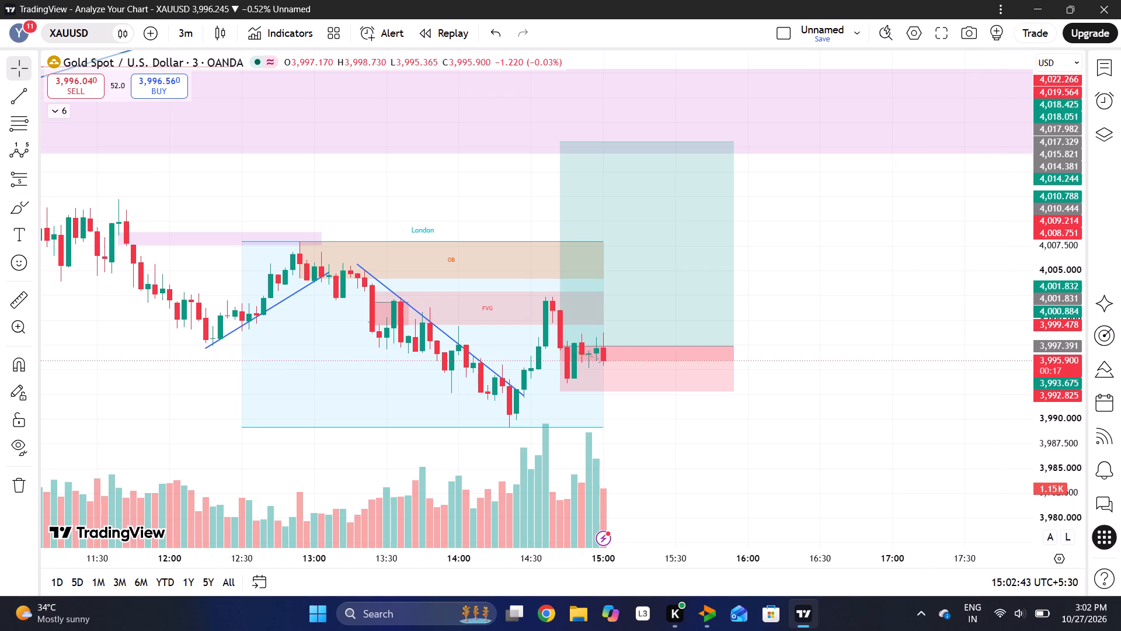
Change the XAUUSD chart interval to 5 minutes.
left_click(189, 36)
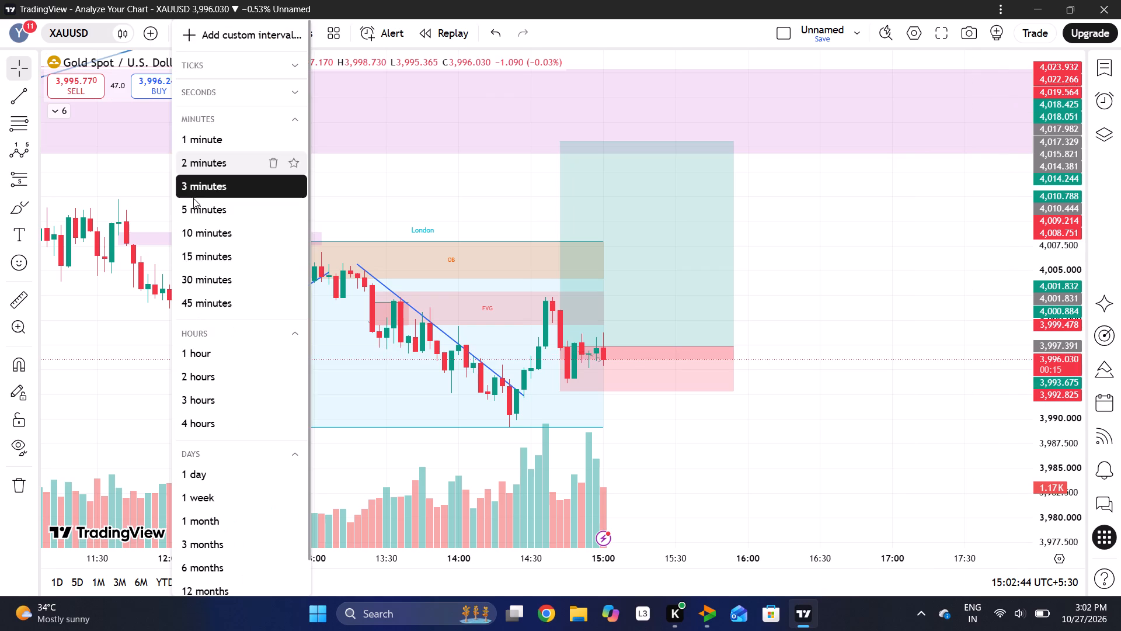
left_click(200, 215)
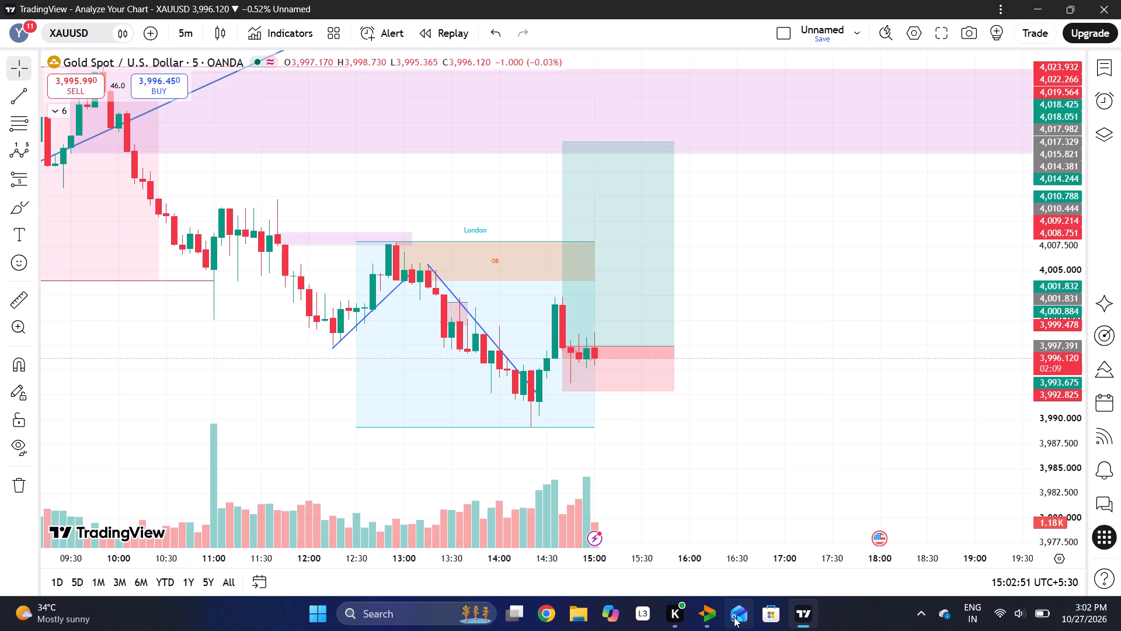
Switch to Delta Exchange to inspect the XAUTUSD long's entry, target and stop lines against price, and return to TradingView.
left_click(717, 619)
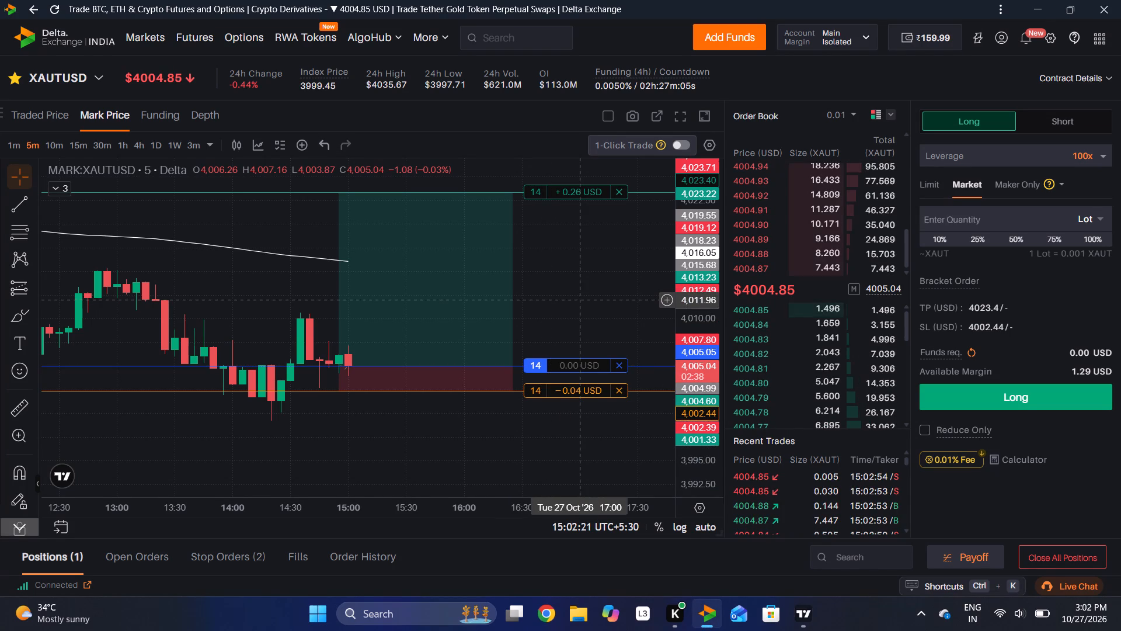
left_click_drag(581, 300, 521, 336)
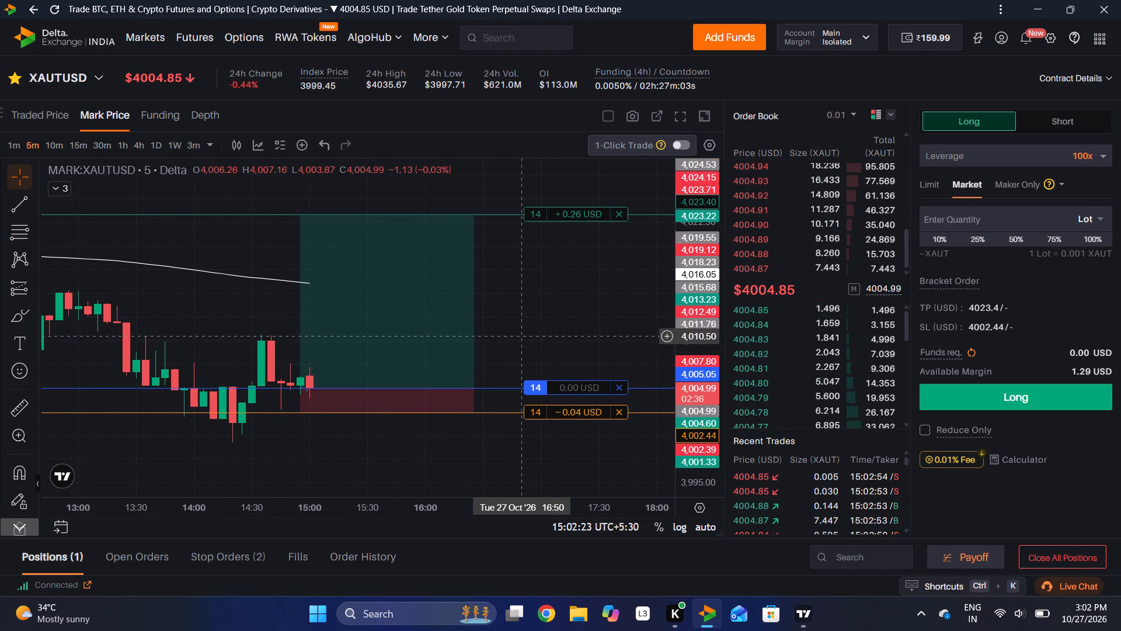
left_click_drag(702, 354, 709, 278)
left_click_drag(569, 332, 591, 297)
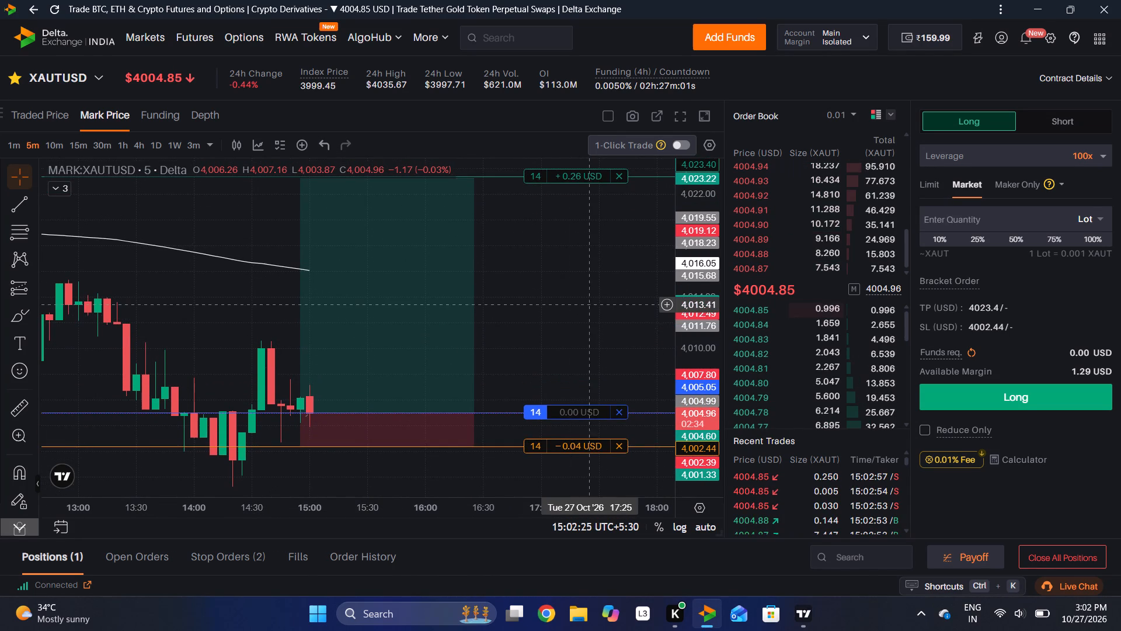
left_click_drag(591, 297, 593, 292)
left_click(806, 623)
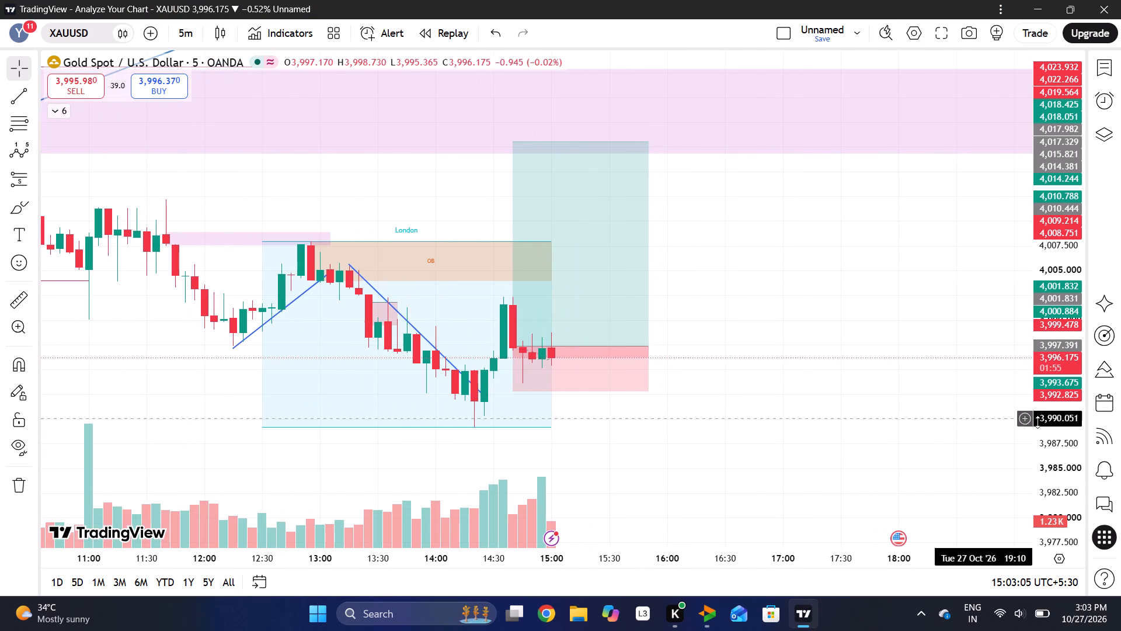
Reshape the XAUUSD long position to run from 14:45 to about 16:20, with its entry at about 3,997.32.
left_click_drag(1038, 422, 1045, 317)
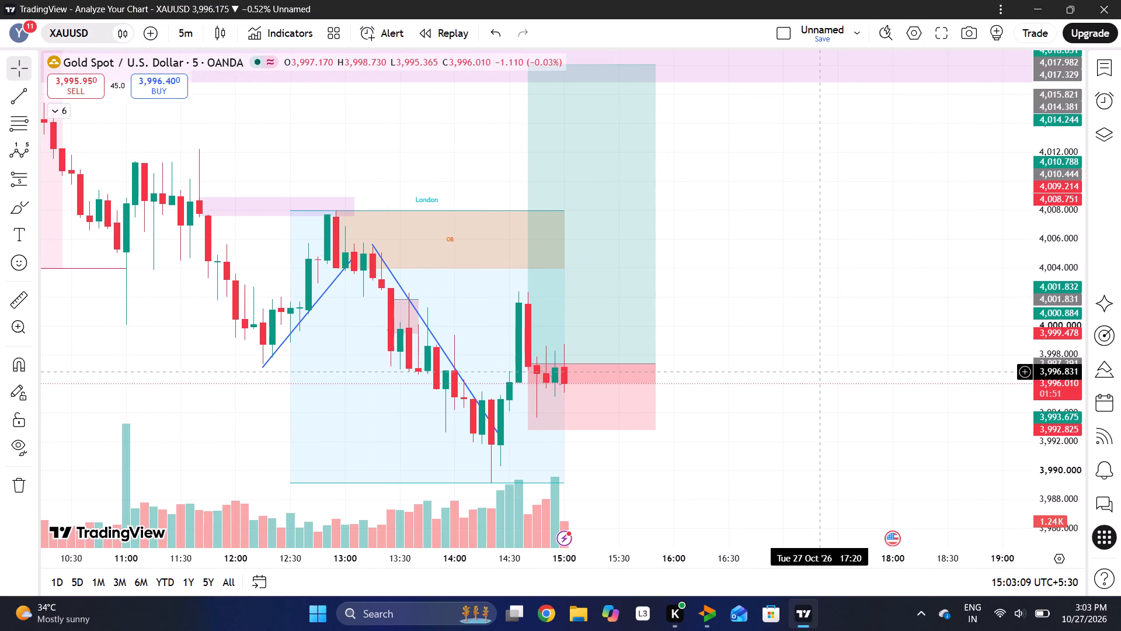
scroll(673, 395, "left", 1)
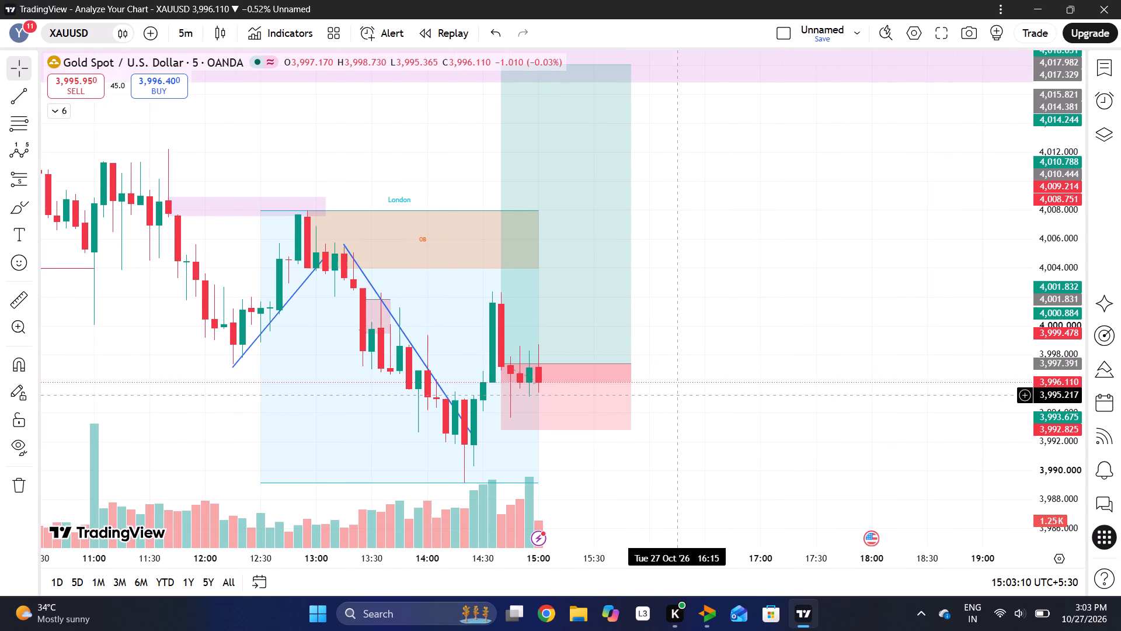
left_click_drag(802, 383, 633, 407)
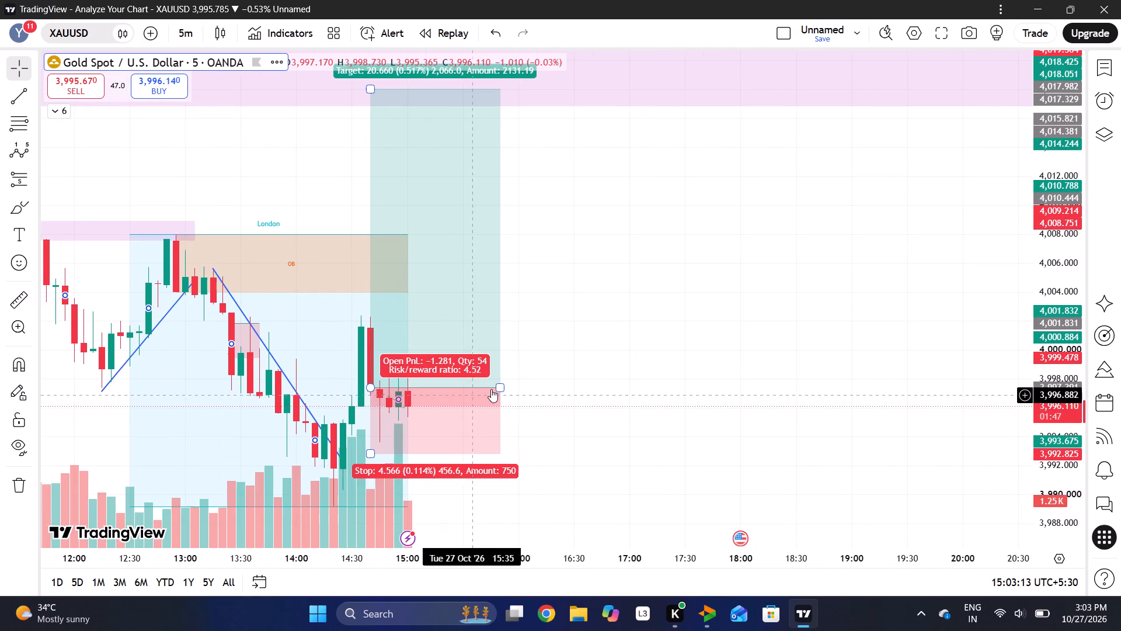
left_click_drag(501, 387, 536, 387)
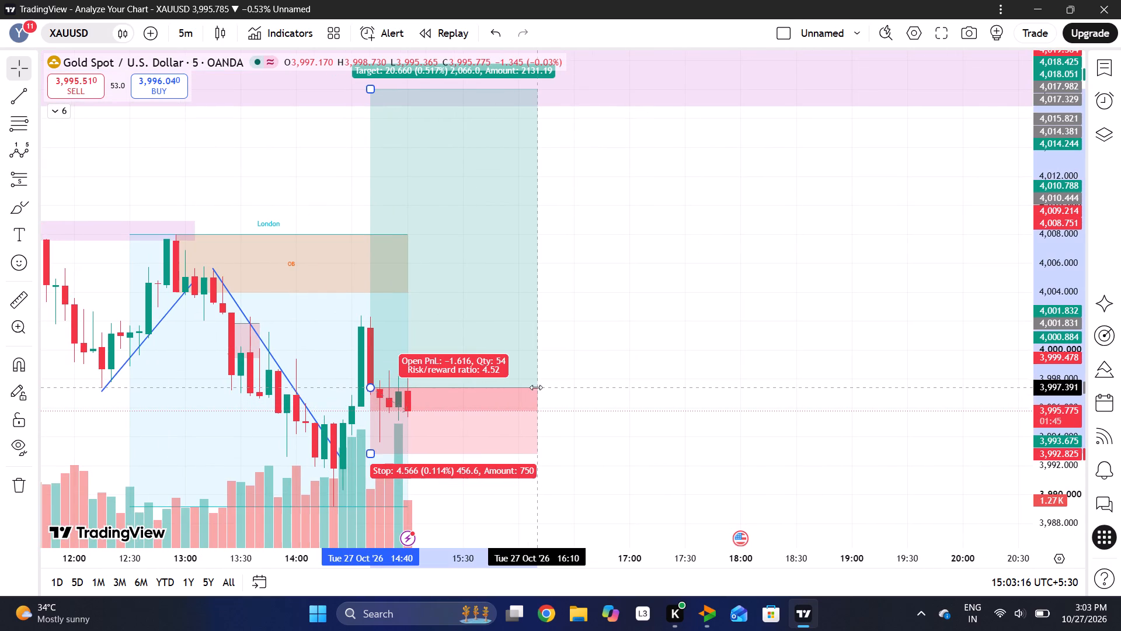
left_click(690, 389)
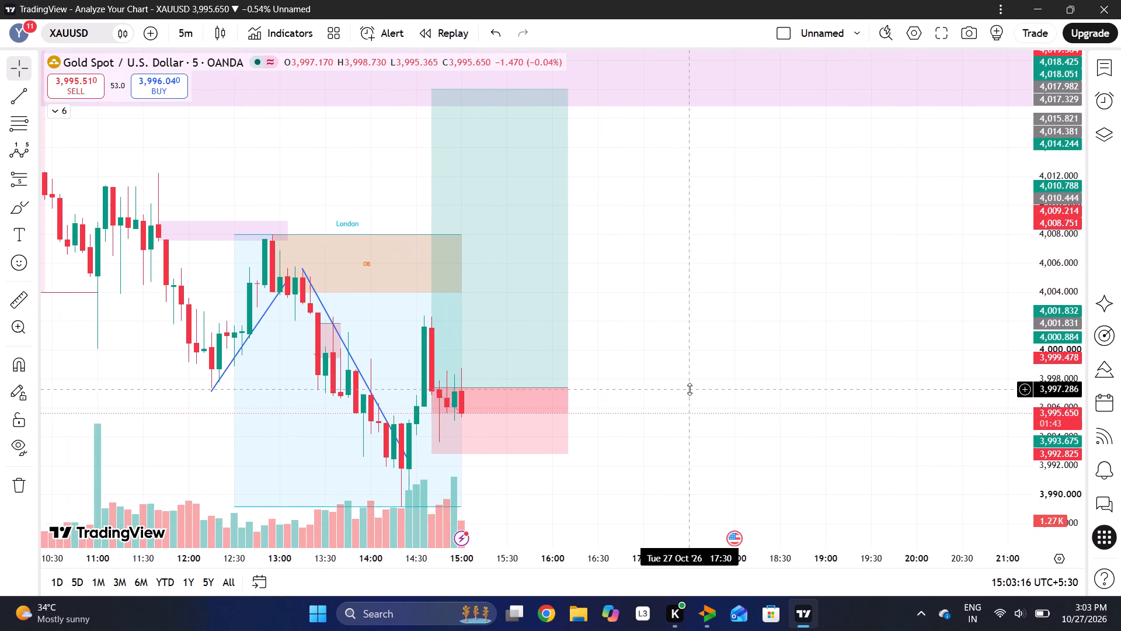
left_click_drag(1066, 259, 1042, 327)
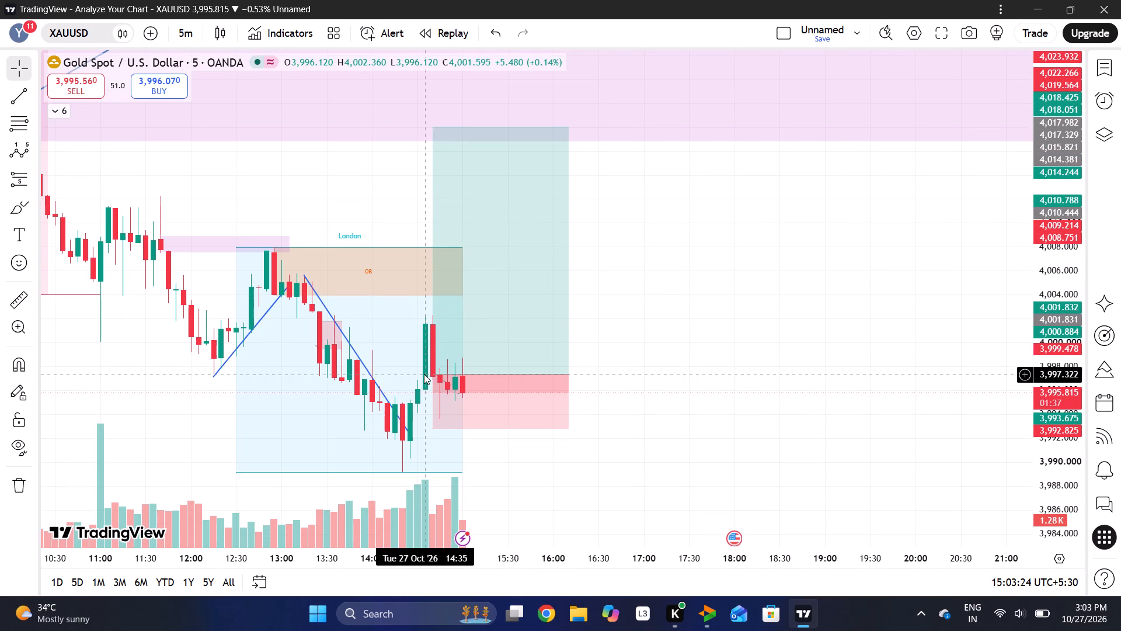
left_click_drag(430, 372, 436, 374)
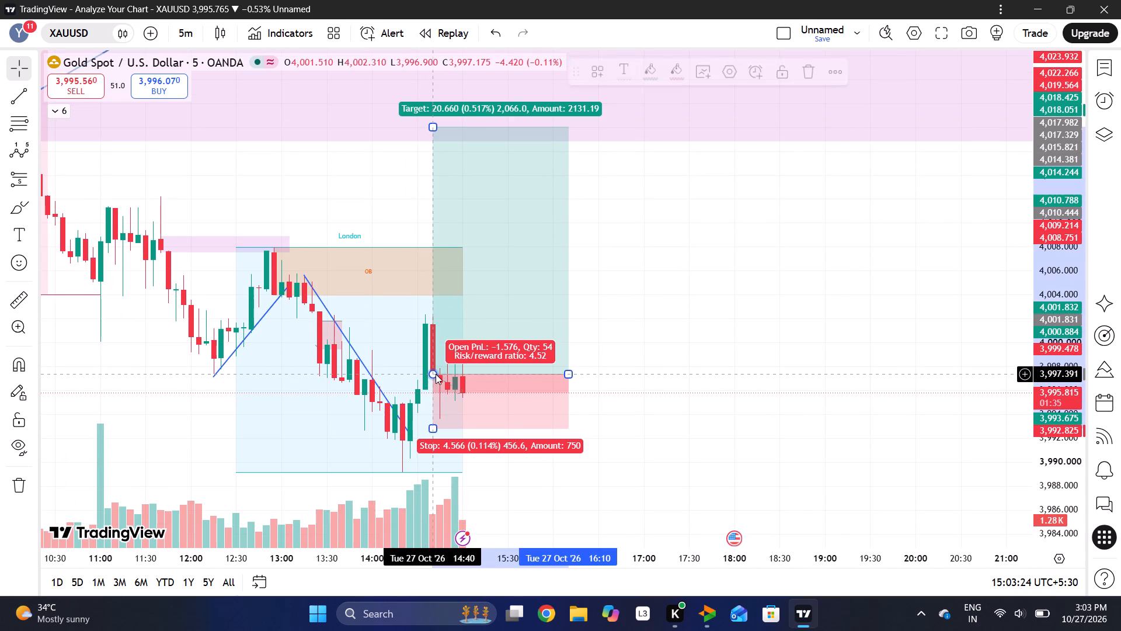
left_click_drag(436, 374, 437, 374)
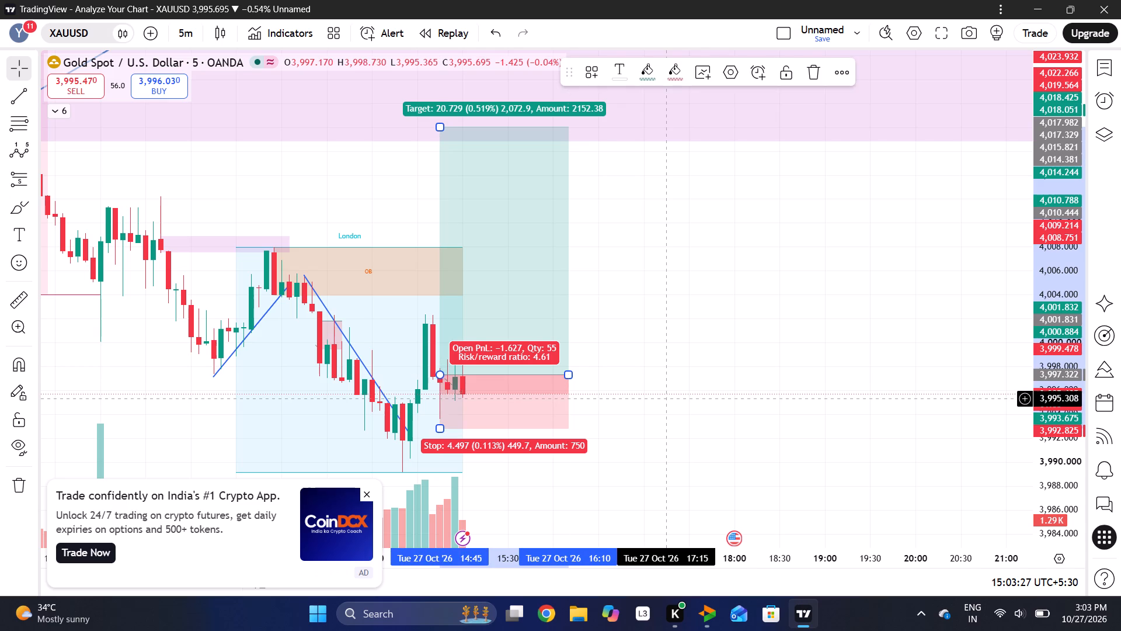
left_click(664, 398)
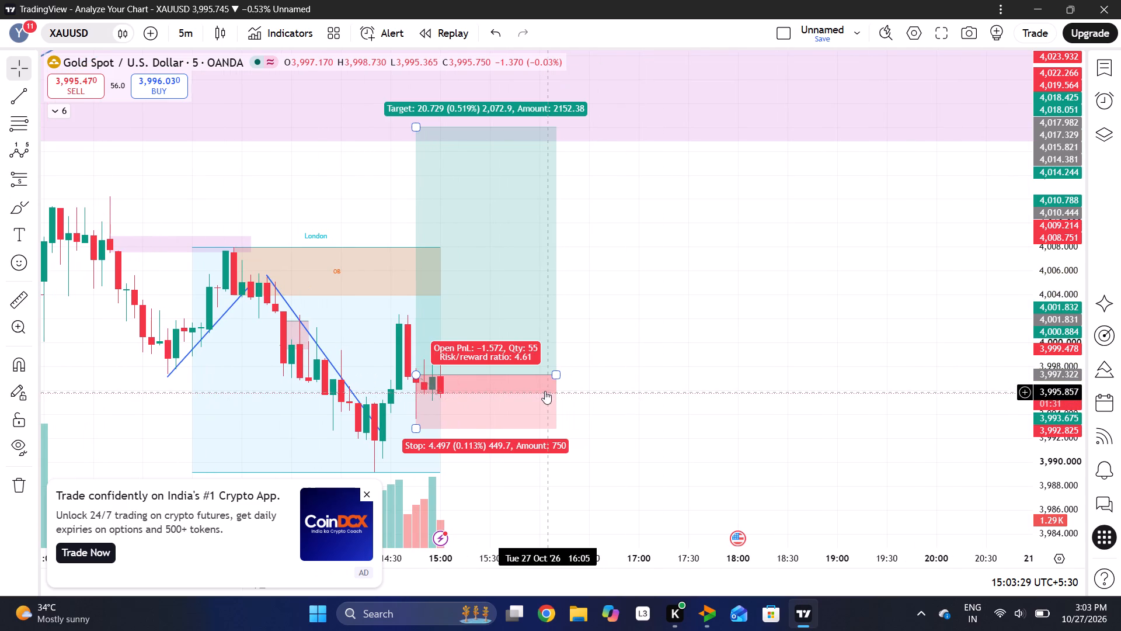
left_click_drag(553, 376, 566, 376)
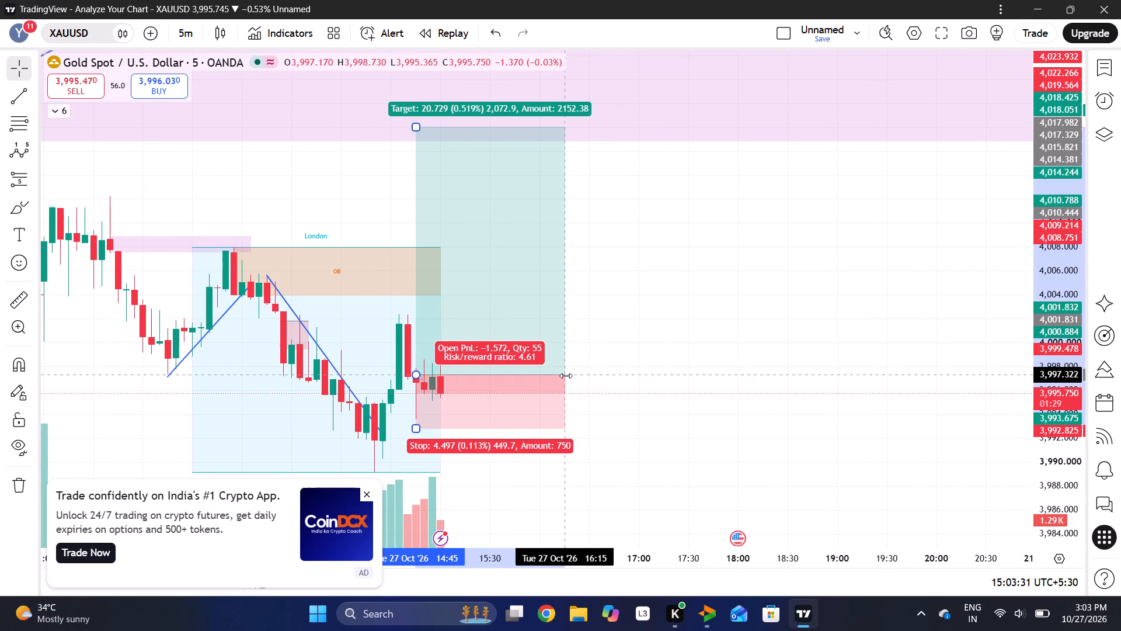
left_click_drag(566, 376, 575, 380)
left_click(691, 366)
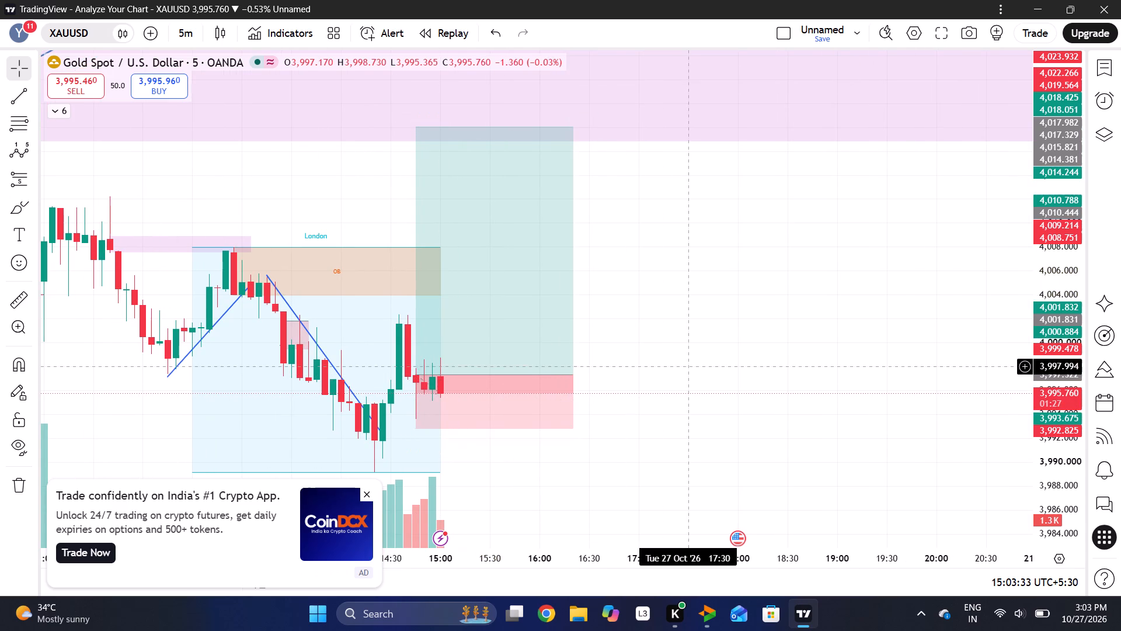
Examine the 5-minute XAUUSD price action from the London range back through the Asian session, dismissing the advertisement.
left_click_drag(1056, 206, 1052, 330)
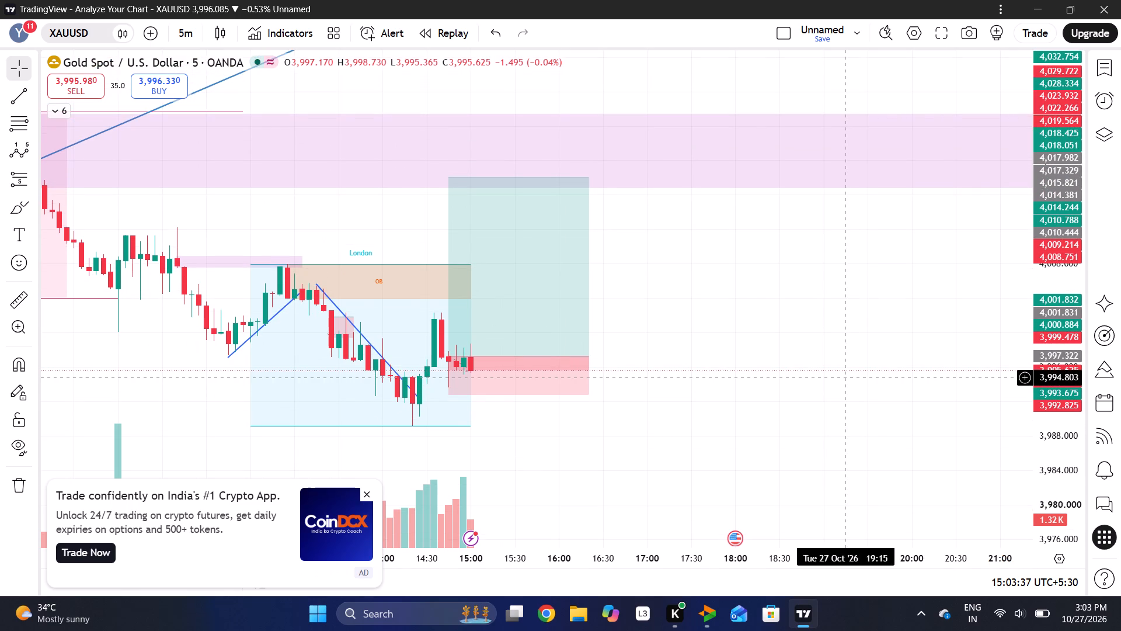
left_click_drag(704, 396, 814, 409)
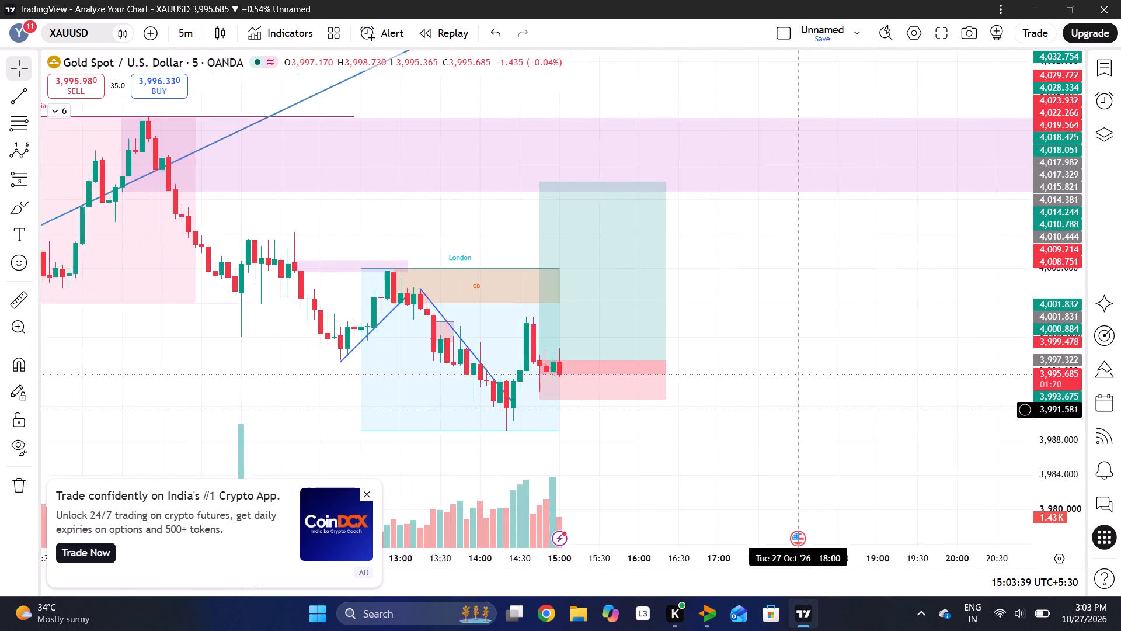
left_click_drag(814, 409, 820, 409)
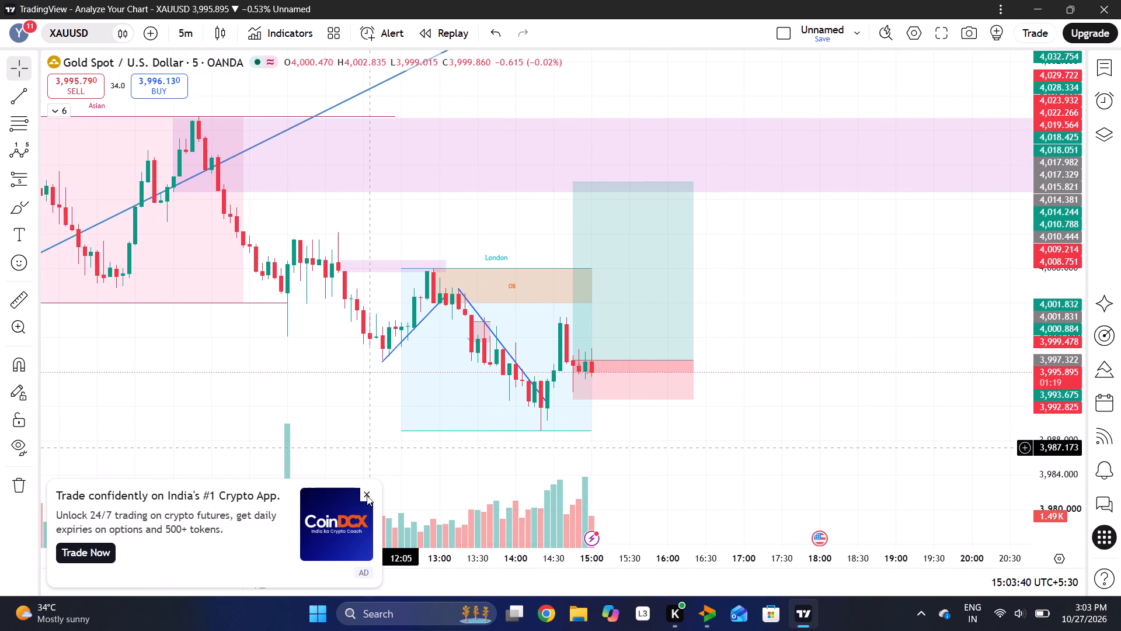
left_click(367, 495)
left_click_drag(288, 416, 493, 416)
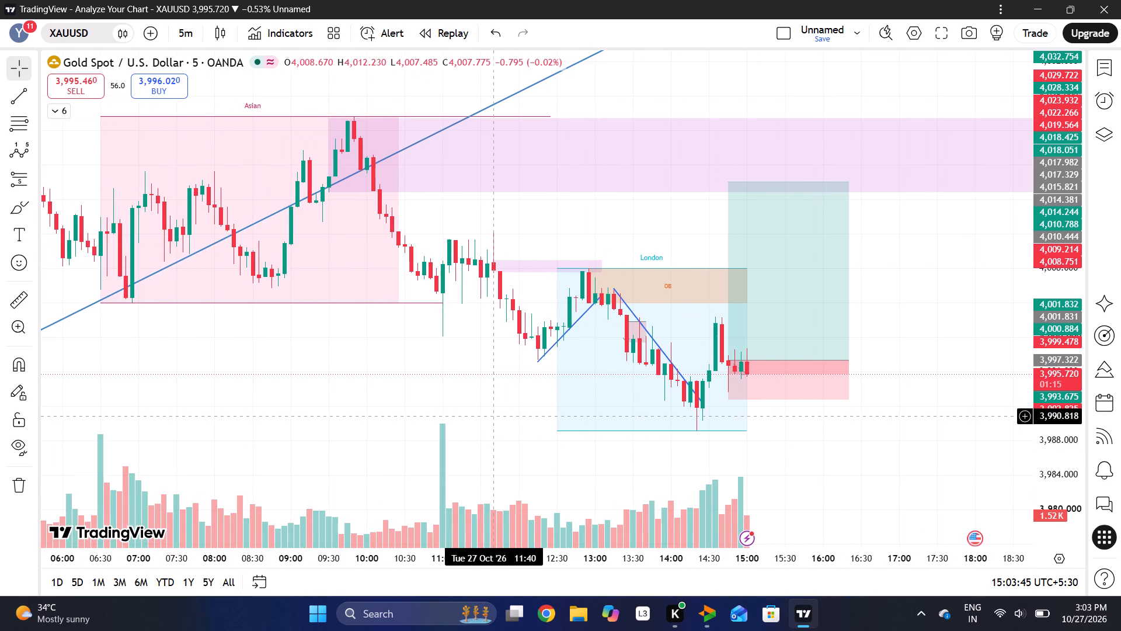
left_click_drag(407, 382, 697, 422)
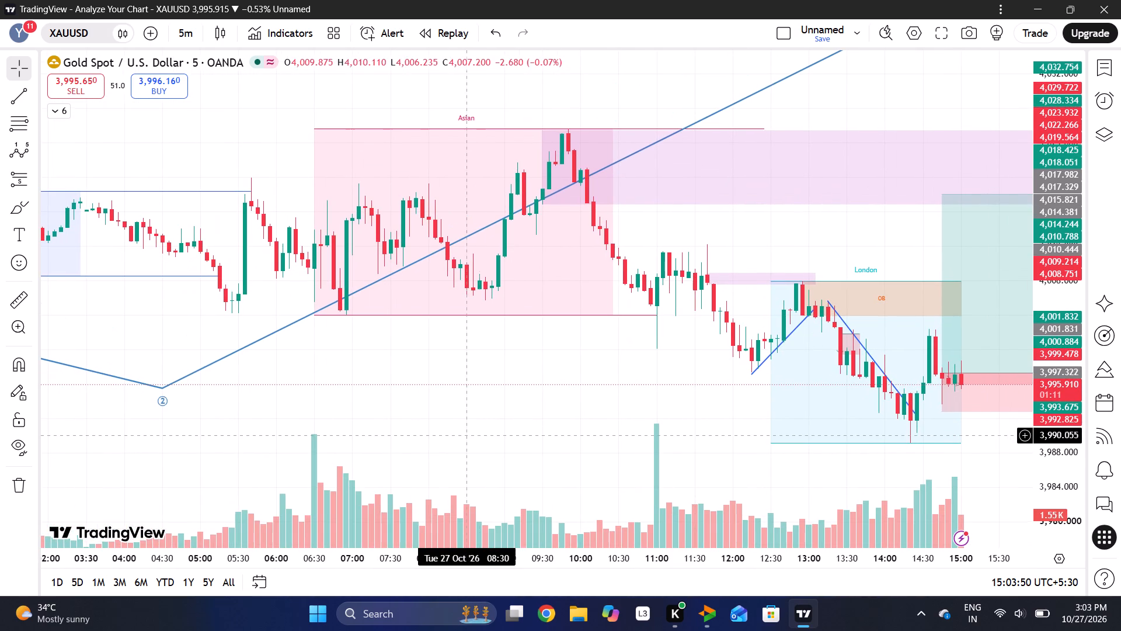
left_click_drag(469, 435, 596, 443)
left_click_drag(779, 453, 499, 427)
left_click_drag(702, 444, 548, 421)
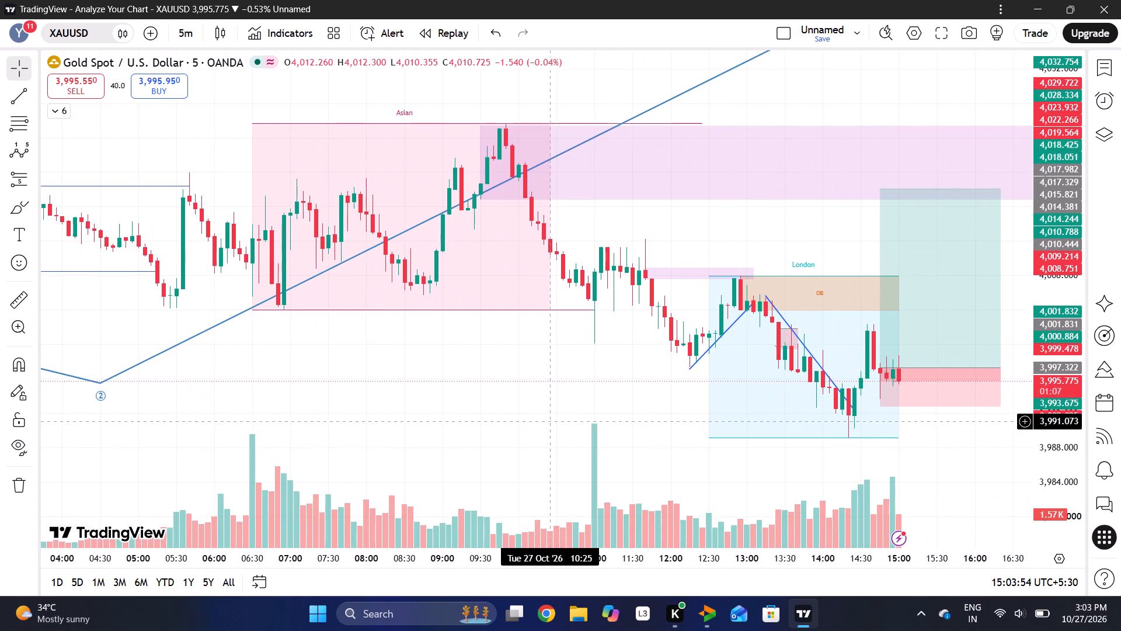
left_click_drag(928, 444, 643, 446)
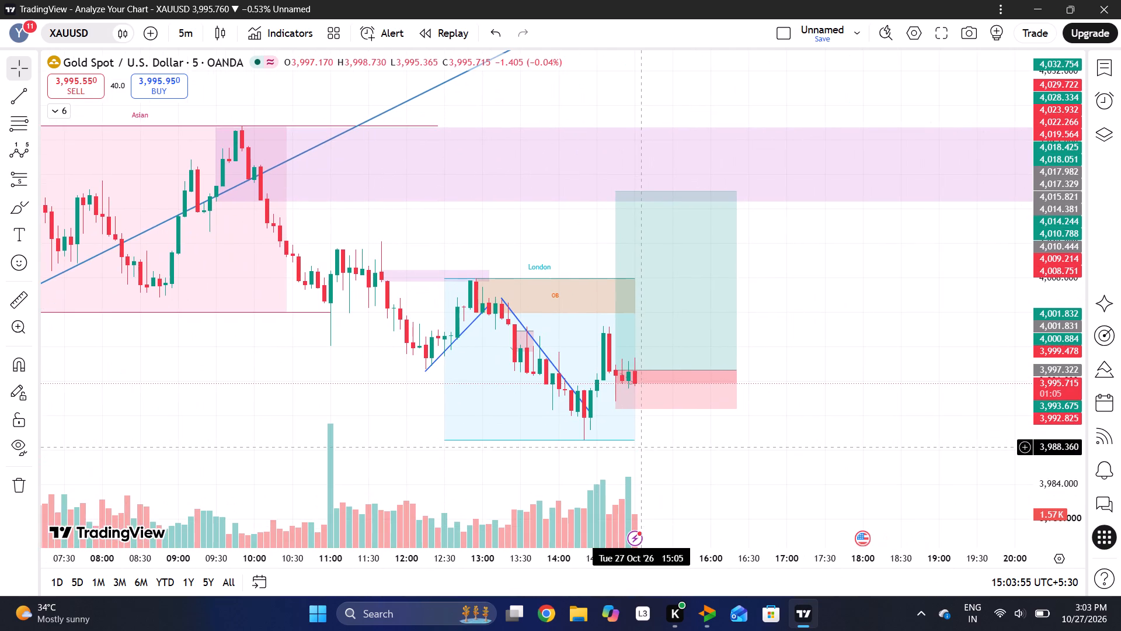